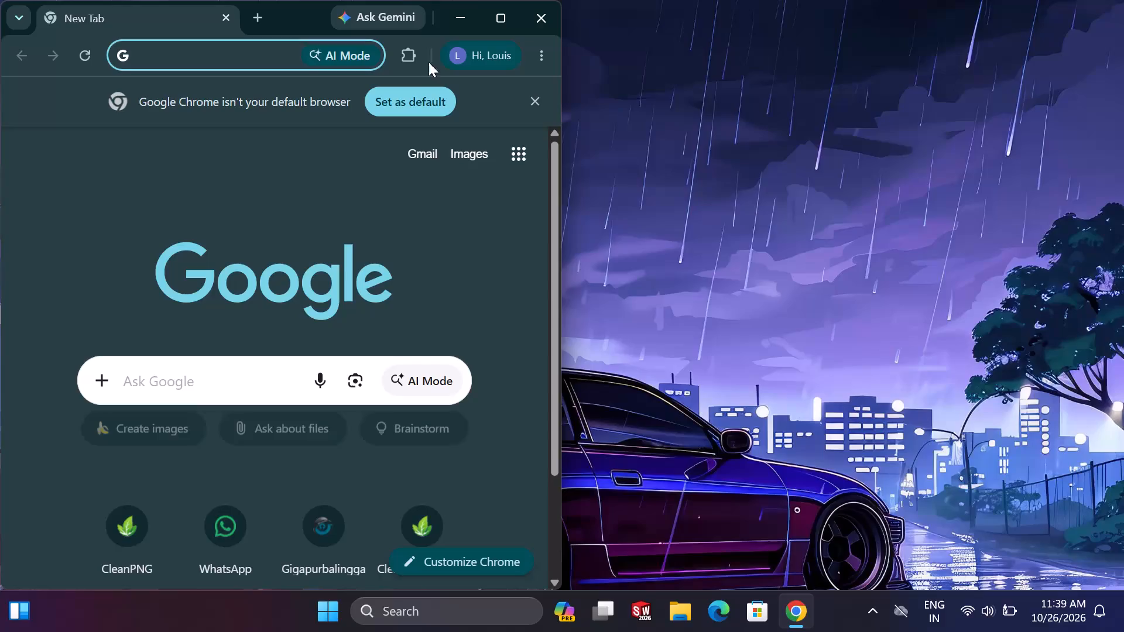
Maximize the browser window, open the CleanPNG site and search it for "trophy".
click(481, 15)
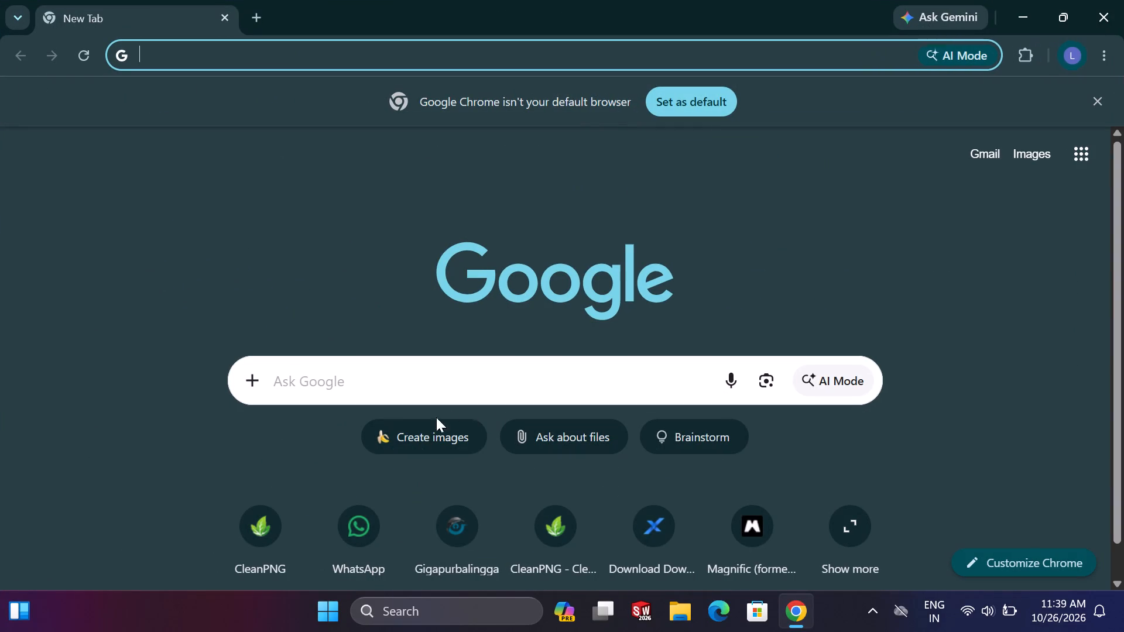
click(258, 536)
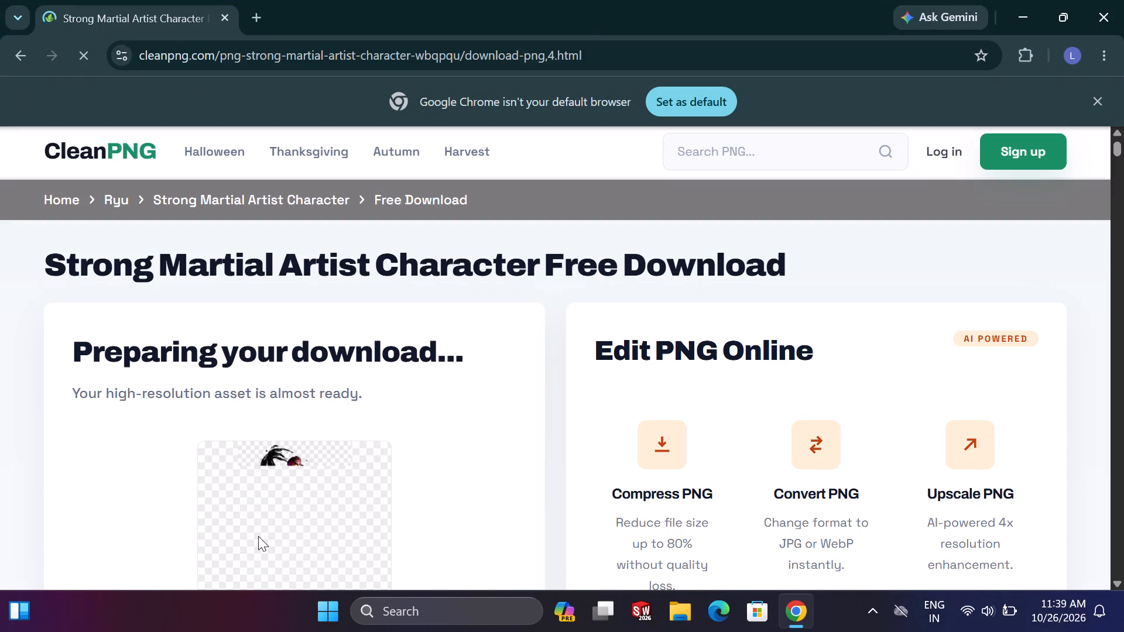
click(739, 153)
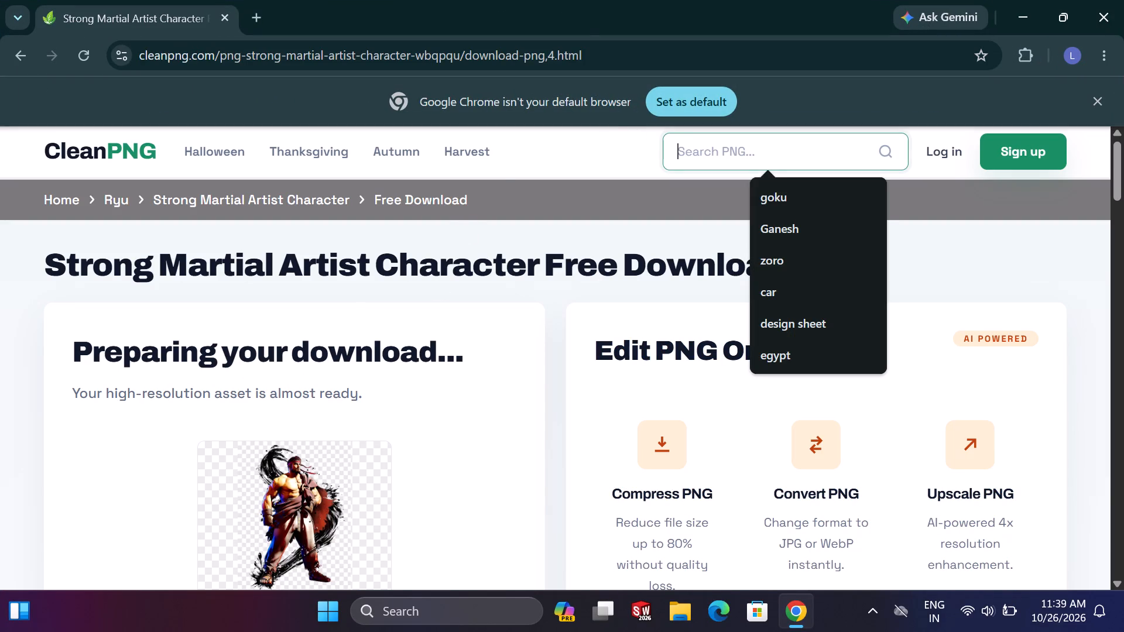
text(trp)
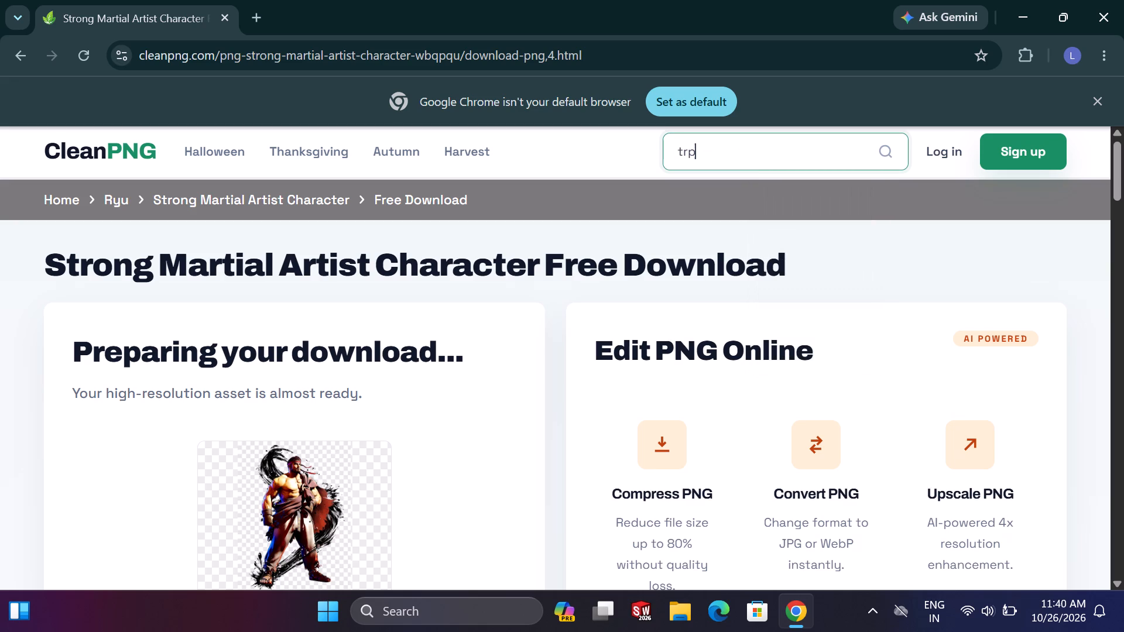
key(BackSpace)
text(ophy)
key(Return)
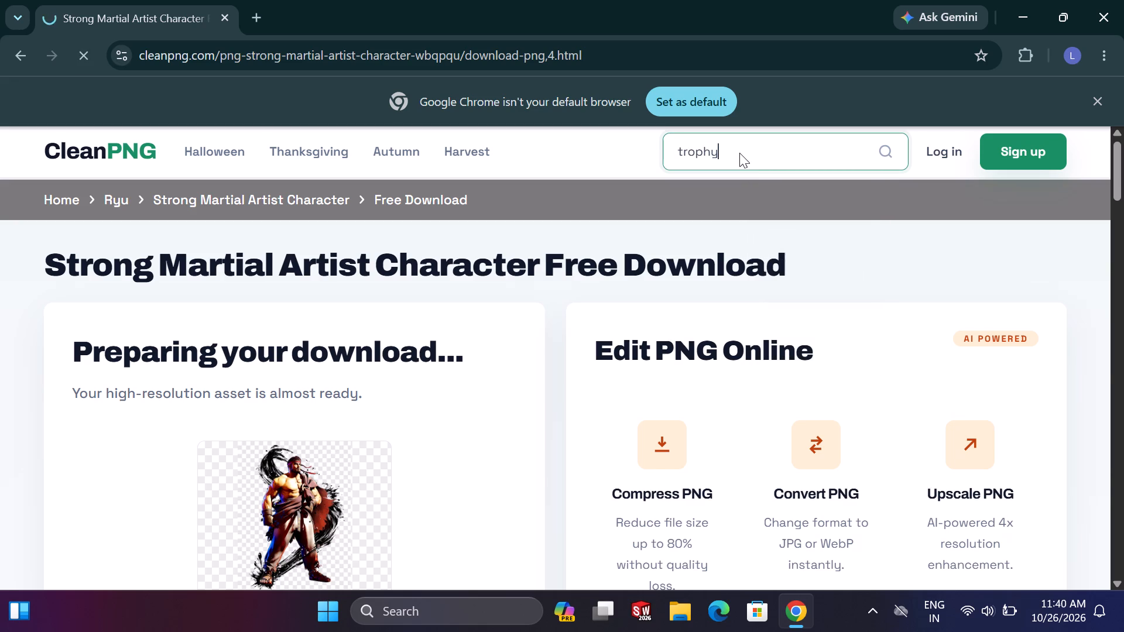
Browse the trophy PNG results for a suitable image, dismissing the OneDrive backup notification.
scroll(466, 285, down, 8)
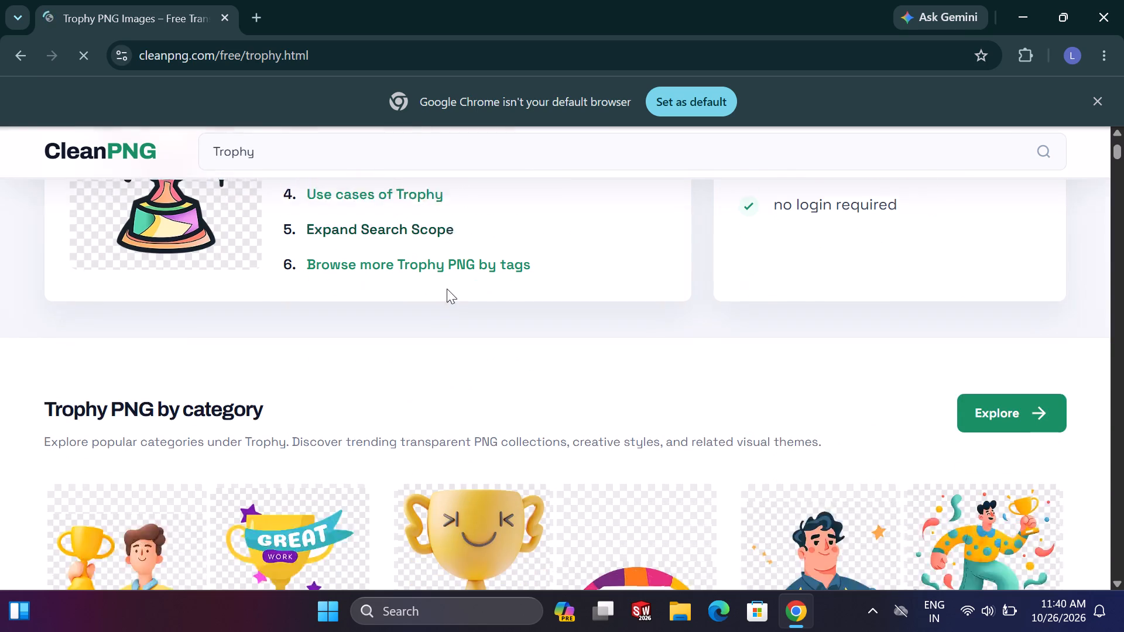
scroll(447, 288, down, 7)
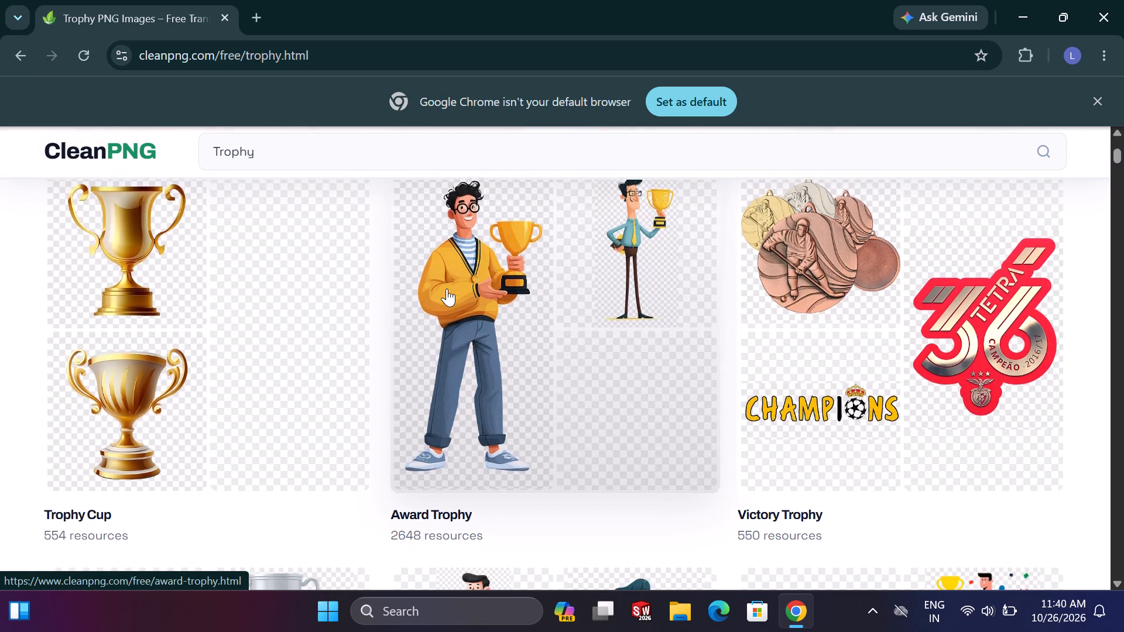
scroll(447, 288, down, 15)
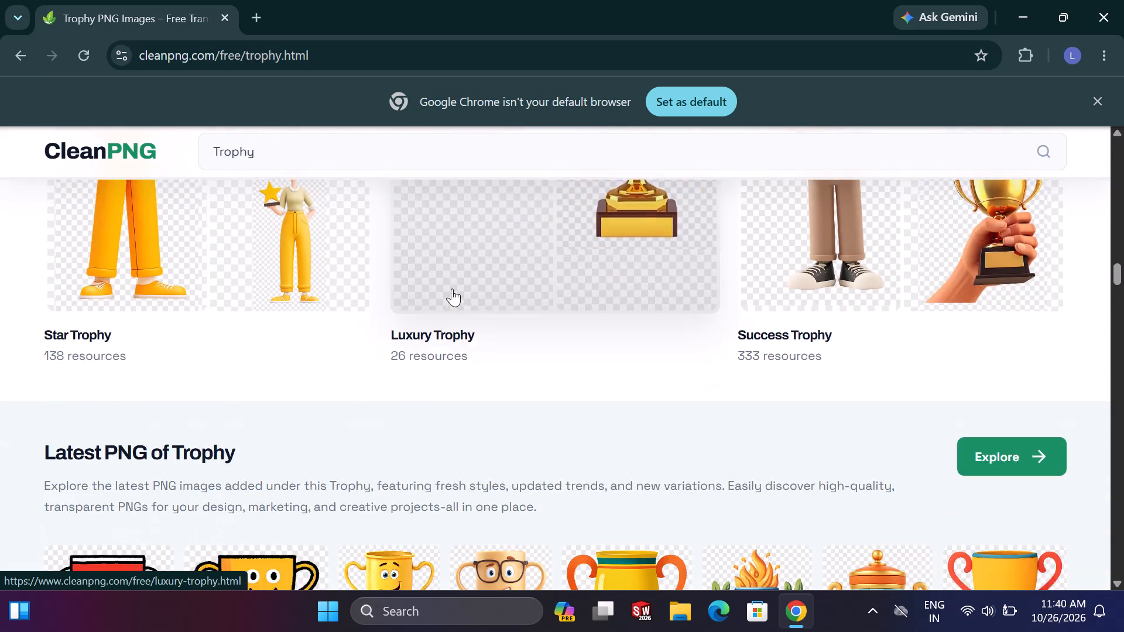
scroll(452, 288, down, 9)
scroll(456, 287, up, 1)
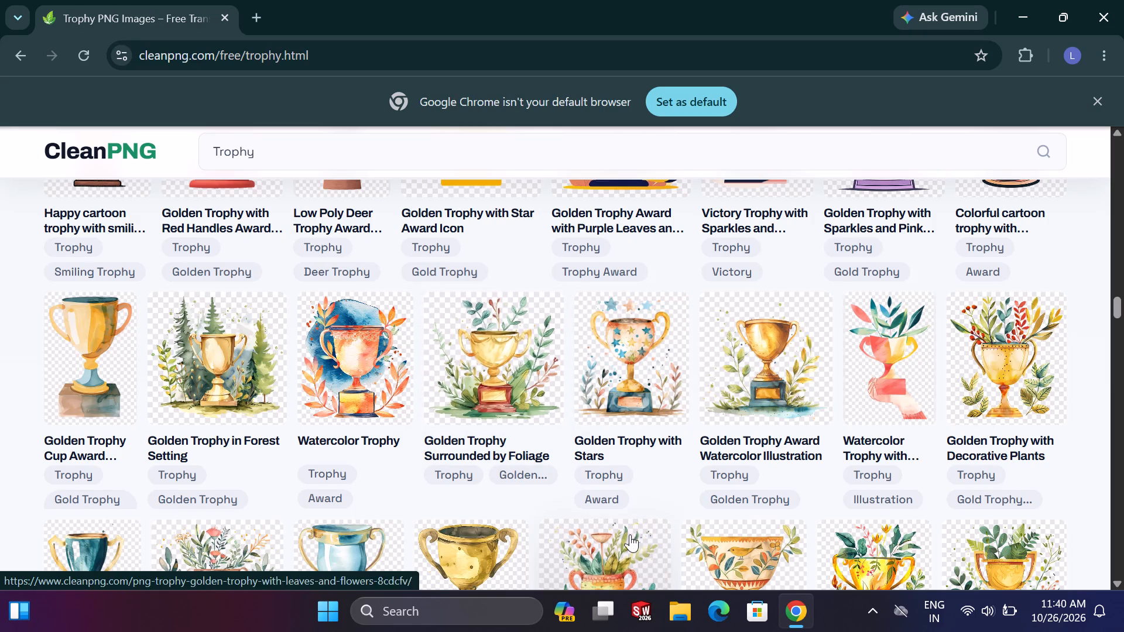
scroll(784, 344, down, 8)
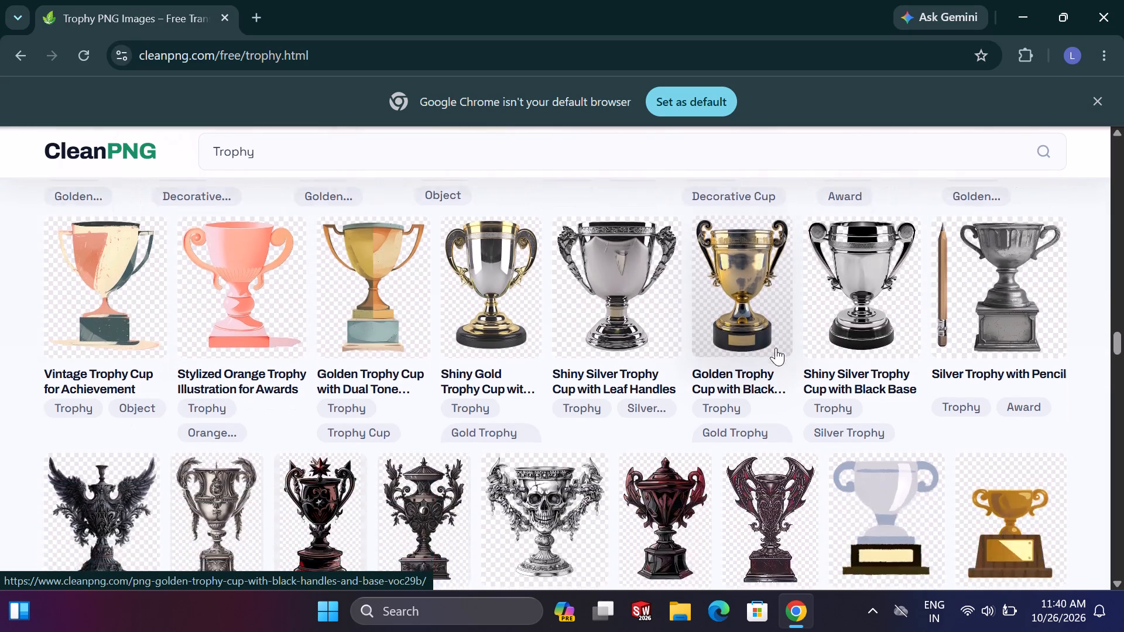
scroll(776, 348, down, 4)
scroll(776, 348, up, 11)
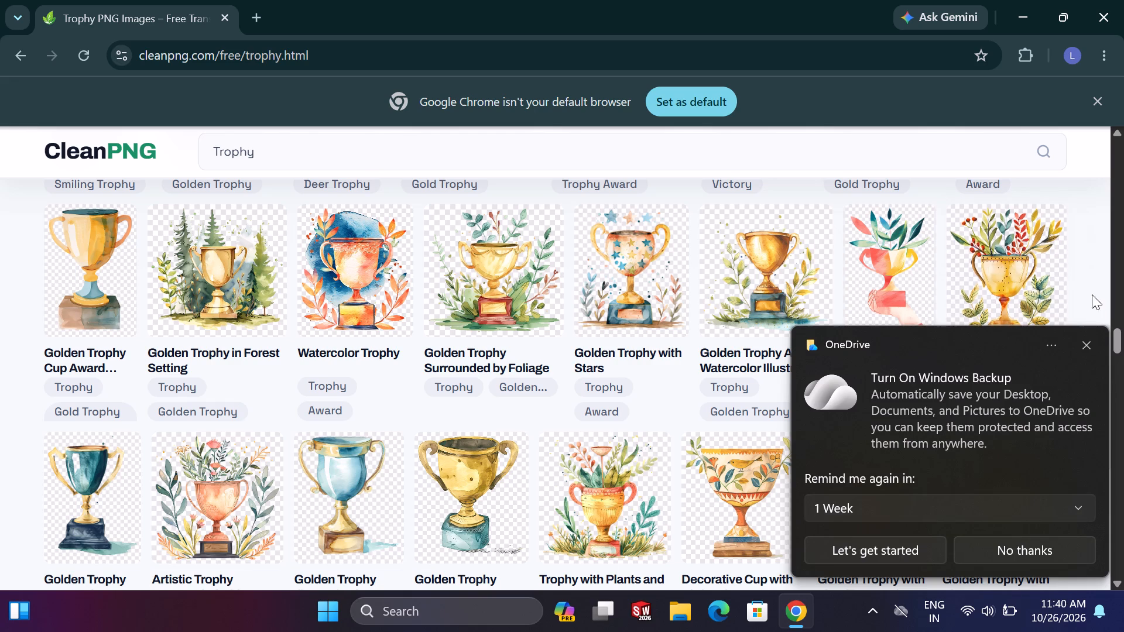
click(1080, 346)
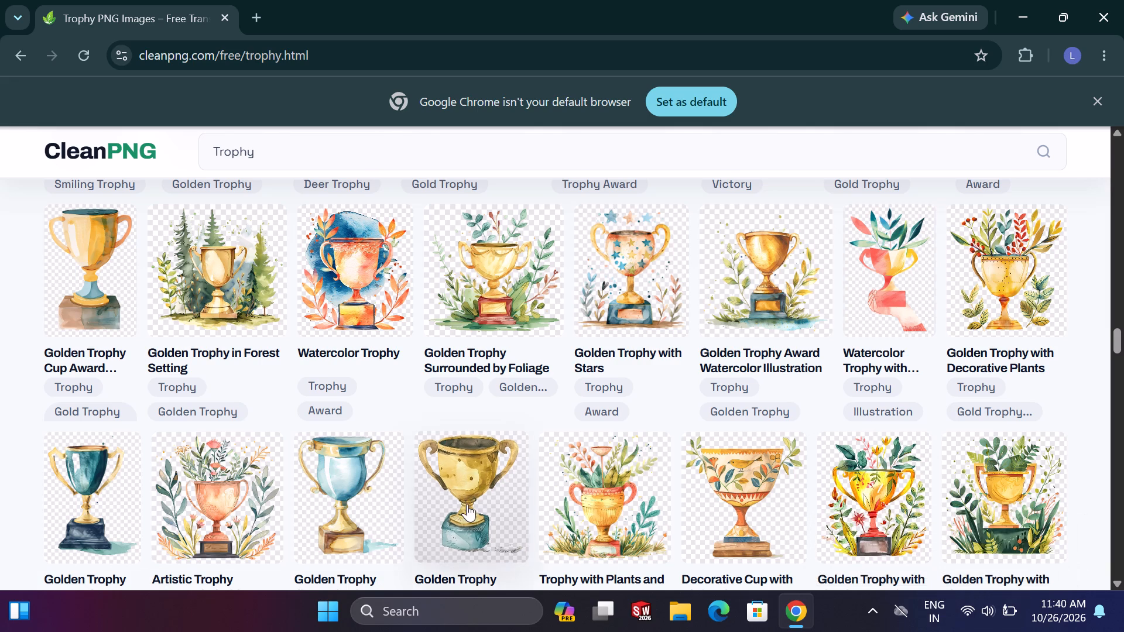
Refine the CleanPNG search to "Trophy design".
click(400, 153)
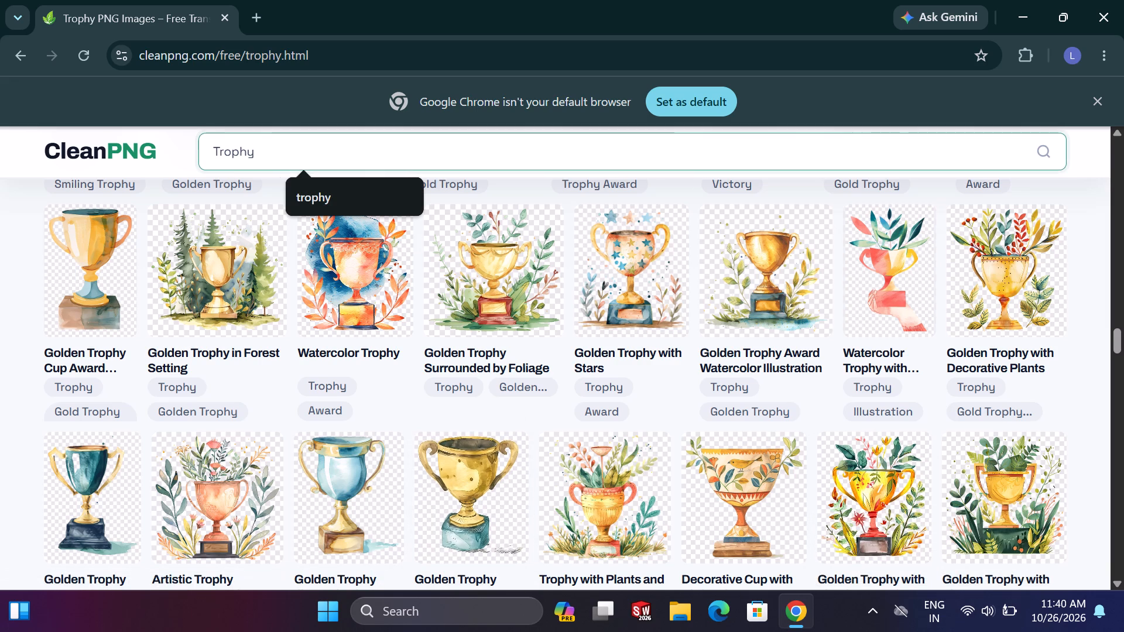
key(space)
text(design)
key(Return)
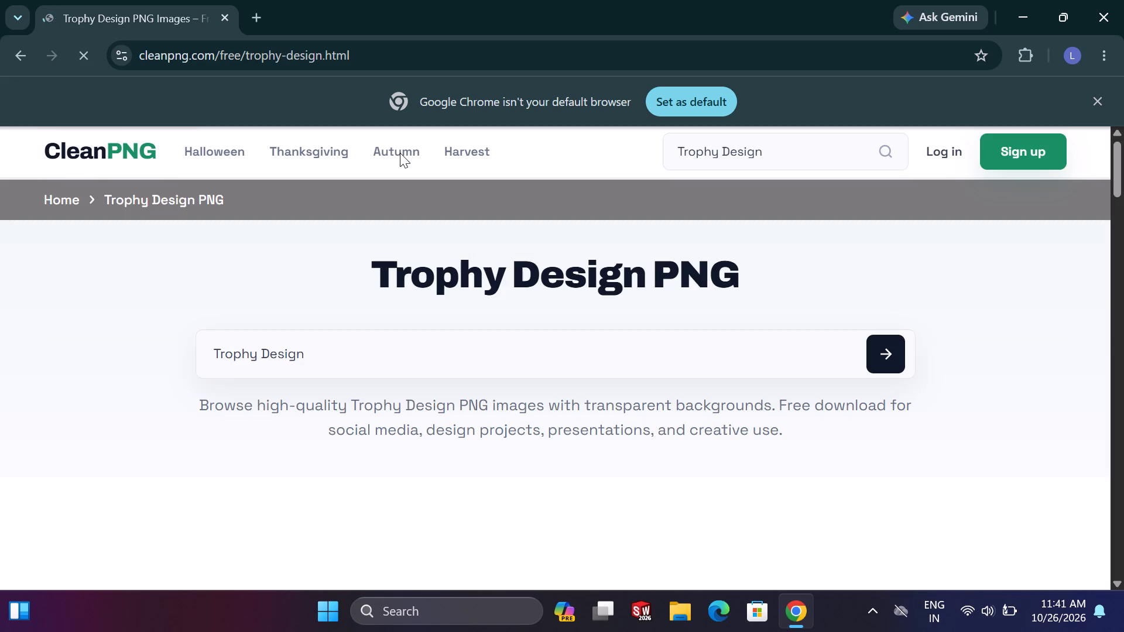
Look through the Trophy Design PNG results for a suitable trophy image.
scroll(389, 167, down, 6)
scroll(361, 215, down, 4)
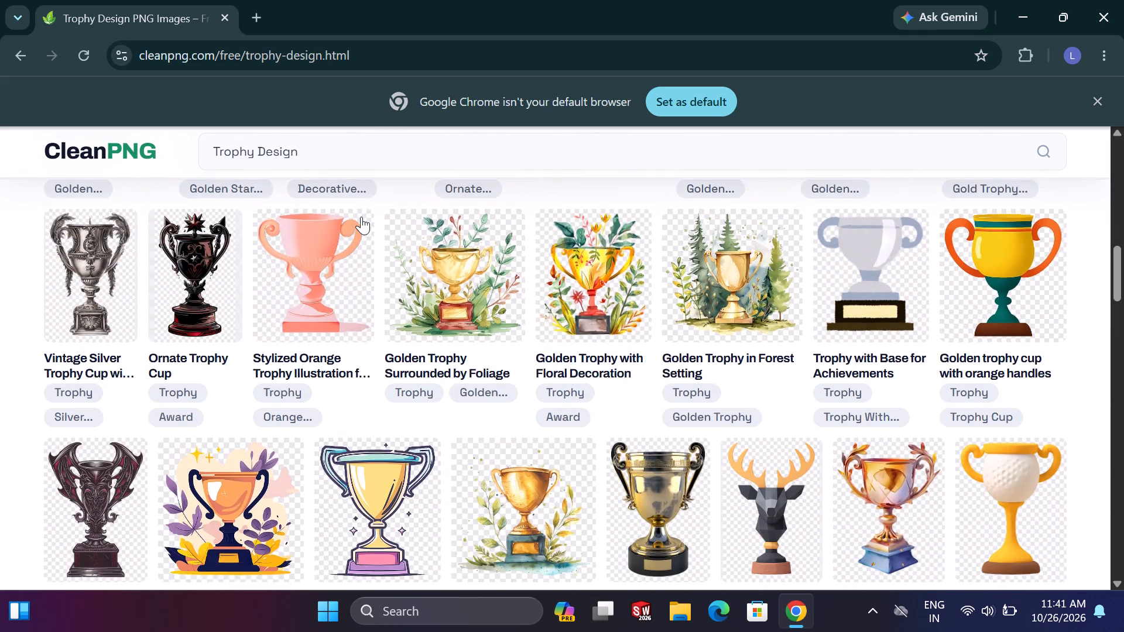
scroll(361, 217, down, 4)
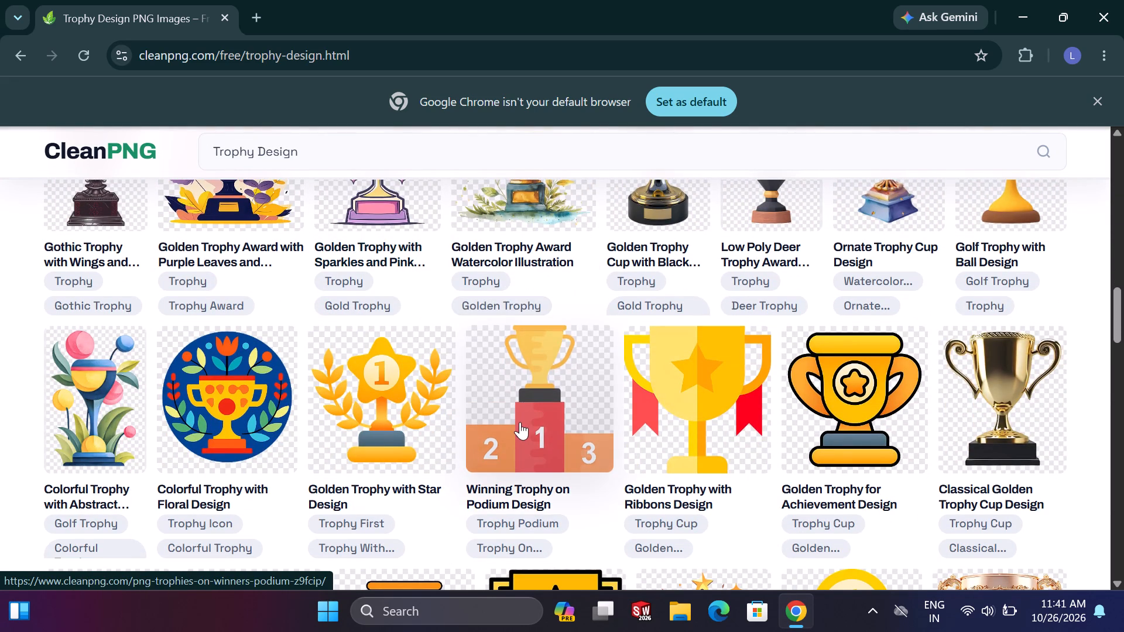
scroll(520, 422, up, 5)
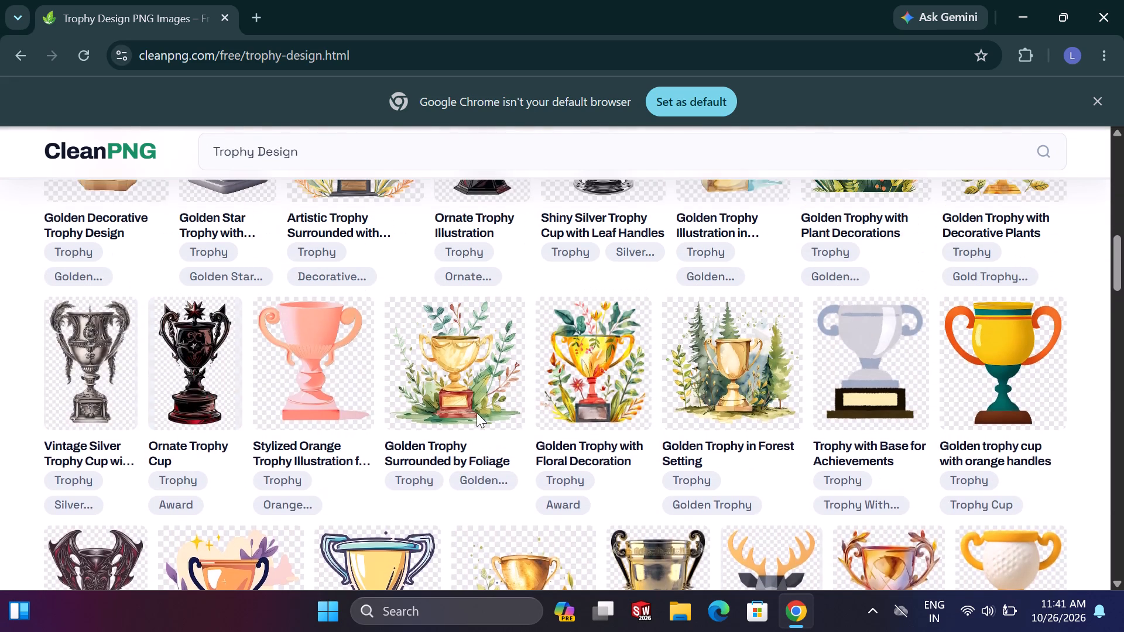
scroll(477, 413, up, 3)
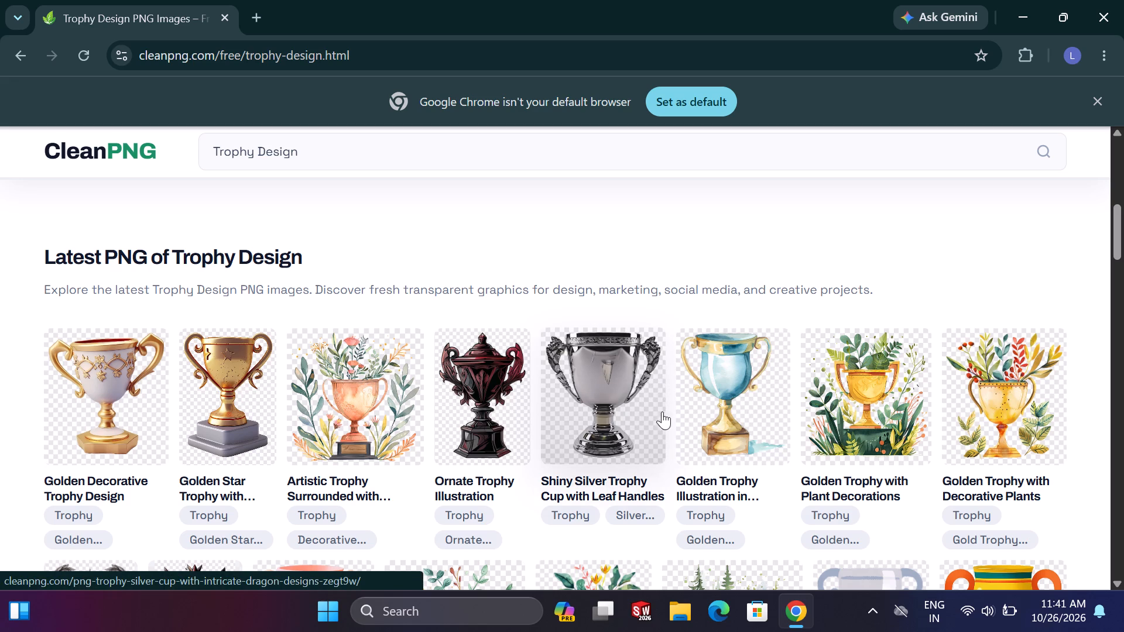
scroll(599, 421, down, 3)
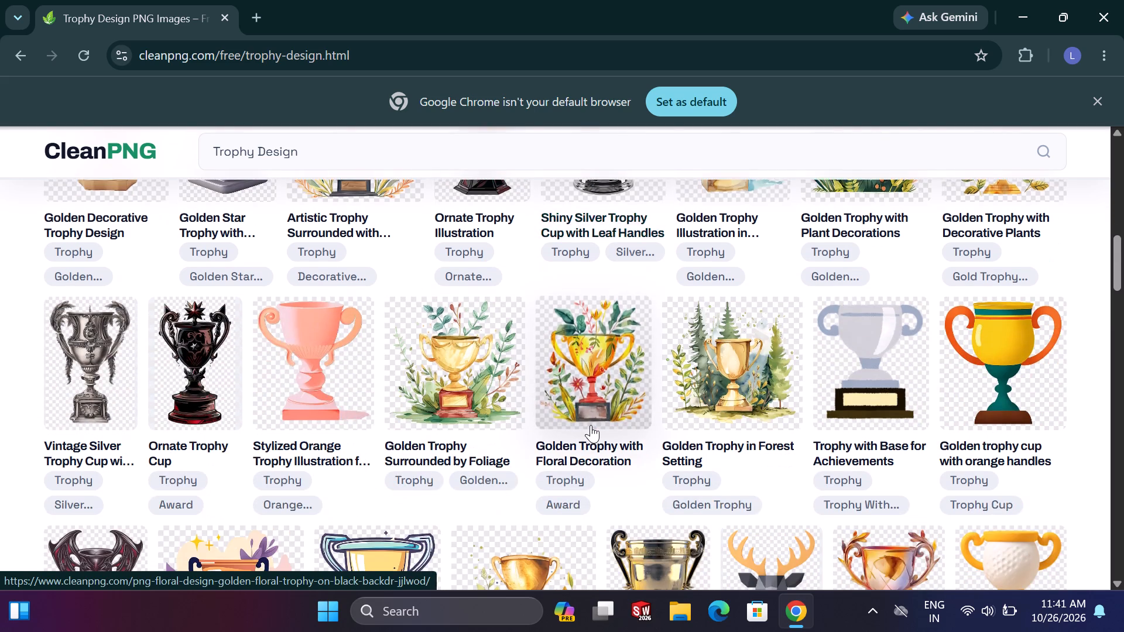
scroll(591, 425, down, 10)
scroll(595, 432, up, 14)
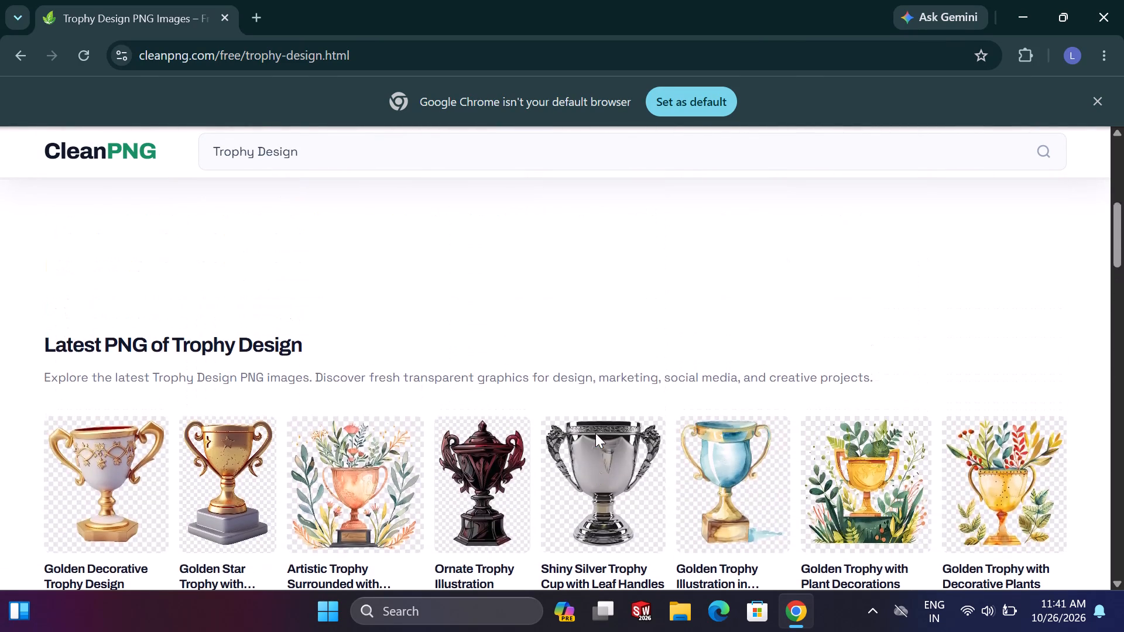
scroll(595, 433, up, 8)
scroll(595, 433, down, 4)
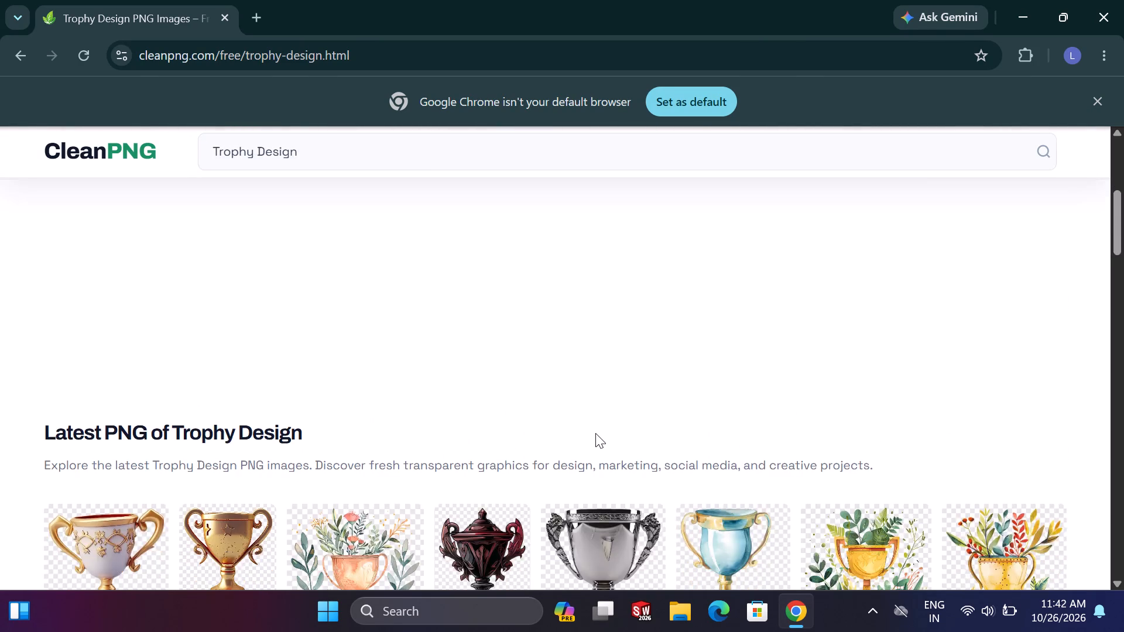
scroll(595, 433, down, 4)
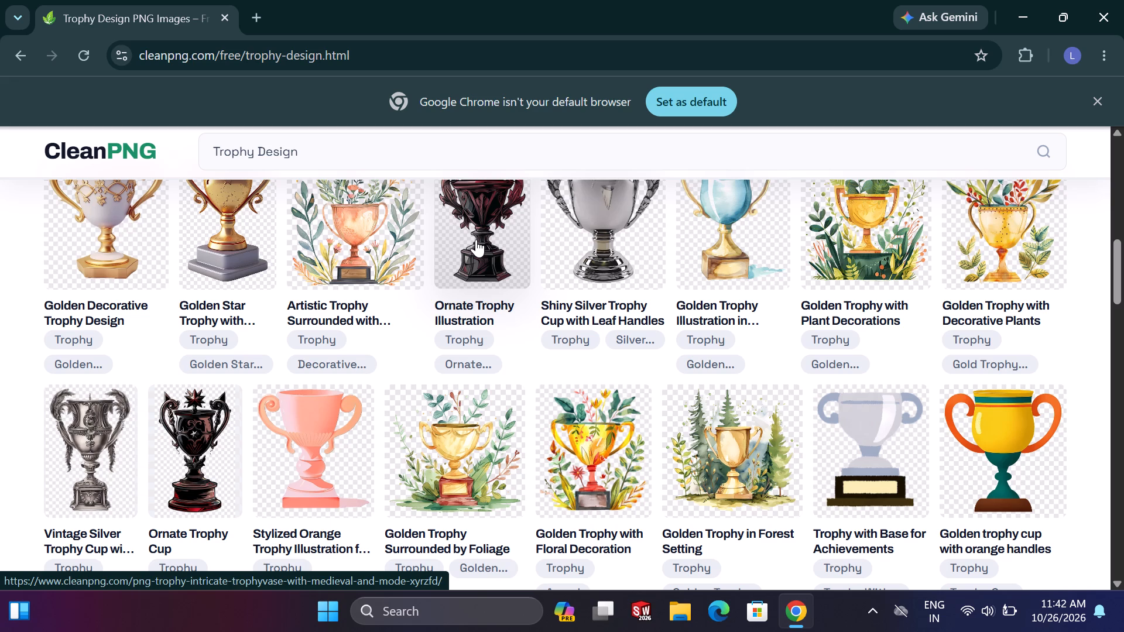
Replace the search term and search CleanPNG for "school logo design".
click(422, 162)
key(BackSpace)
key(BackSpace)
key(BackSpace)
key(BackSpace)
key(BackSpace)
key(BackSpace)
key(BackSpace)
key(BackSpace)
key(BackSpace)
key(BackSpace)
key(BackSpace)
key(BackSpace)
key(BackSpace)
key(BackSpace)
key(BackSpace)
key(BackSpace)
key(BackSpace)
key(BackSpace)
key(BackSpace)
key(BackSpace)
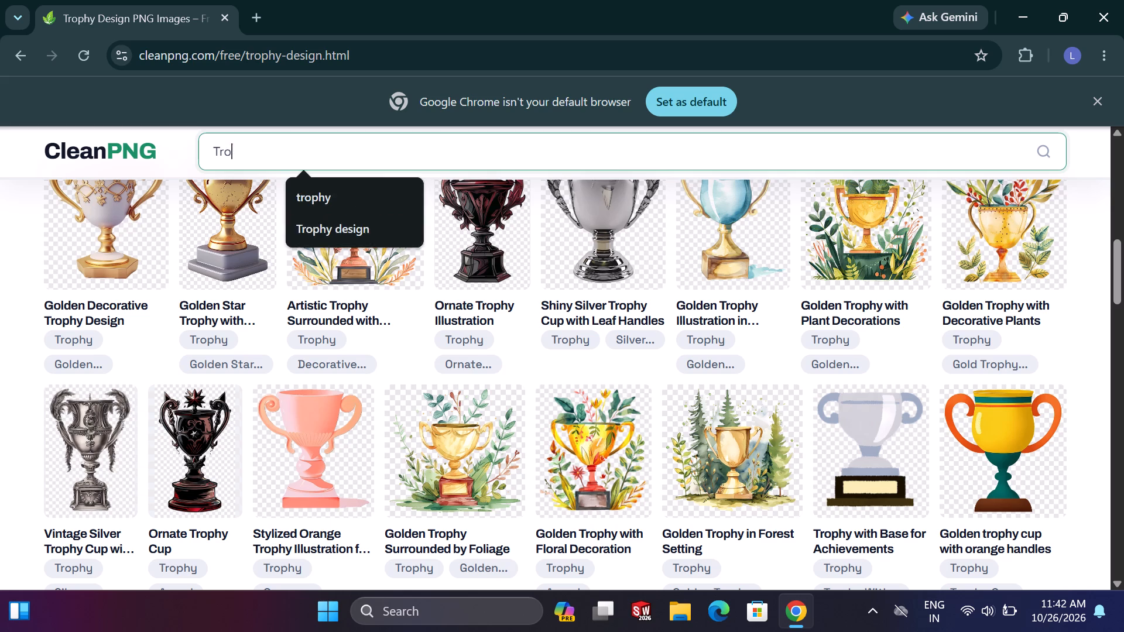
text(sc)
text(hool log)
text(o design)
key(Return)
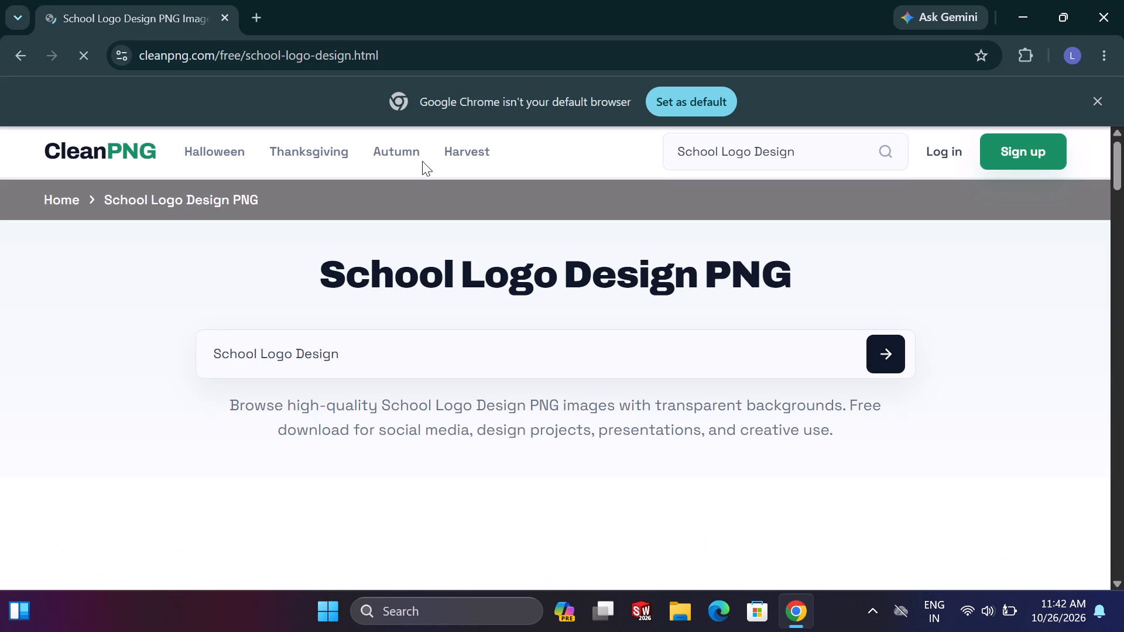
Look through the School Logo Design PNG results for a suitable crest or logo.
scroll(389, 389, down, 3)
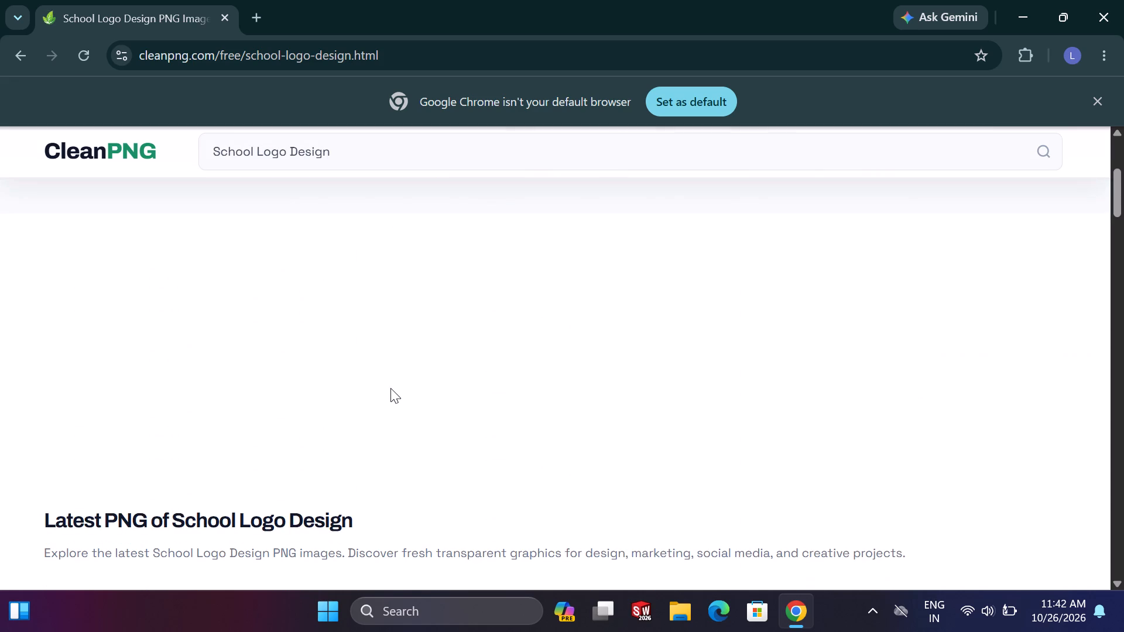
scroll(384, 396, up, 2)
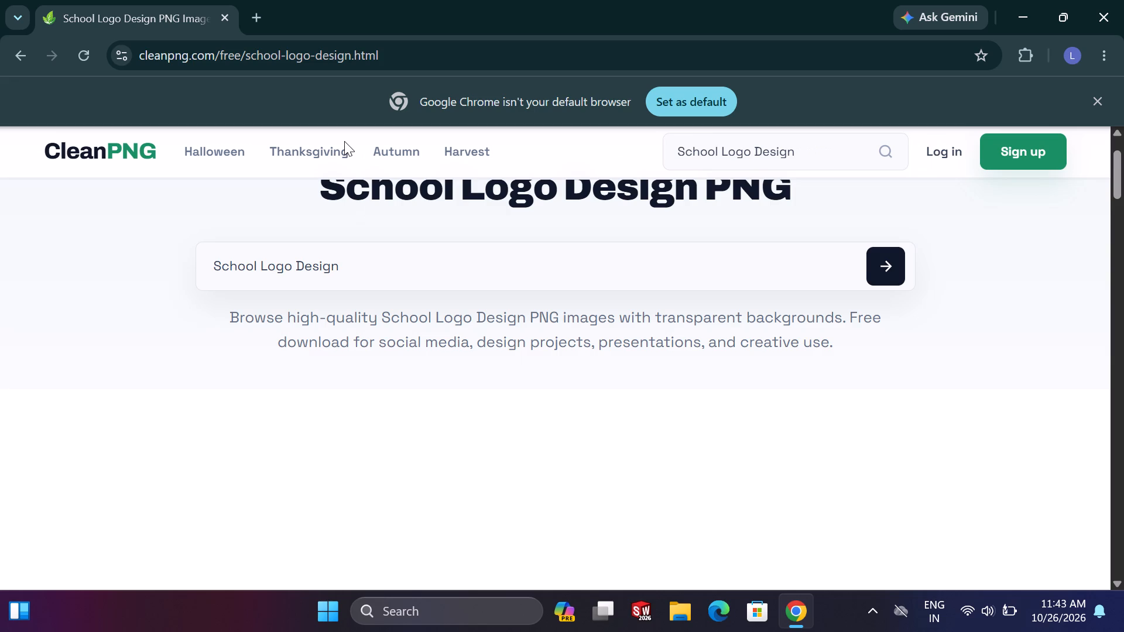
scroll(344, 141, down, 5)
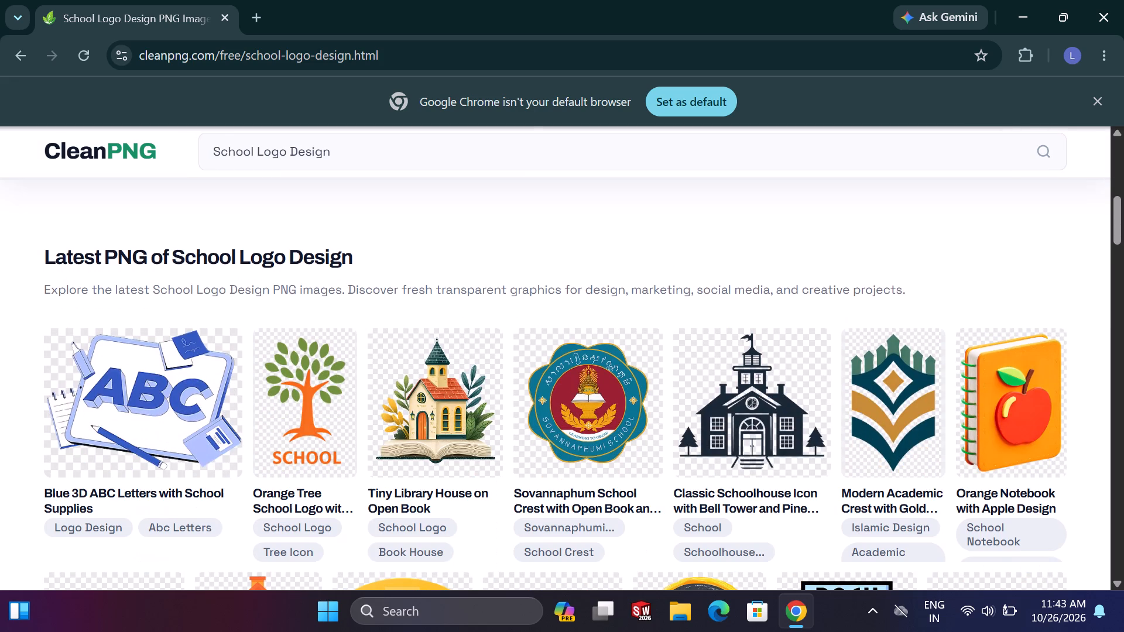
scroll(342, 145, down, 1)
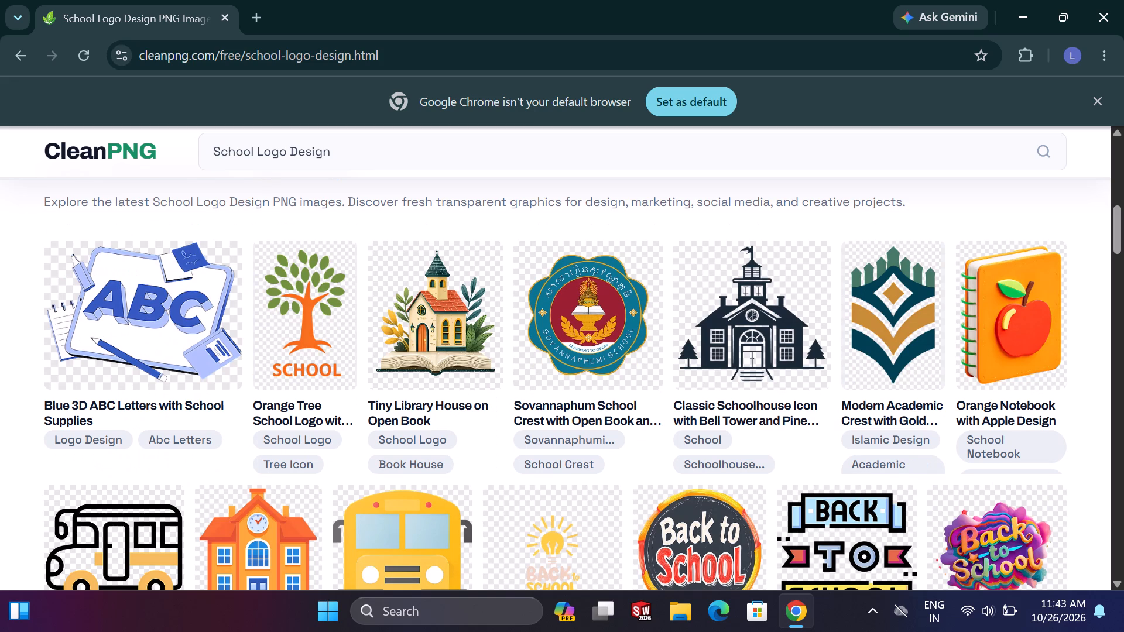
right_drag(335, 146, 331, 167)
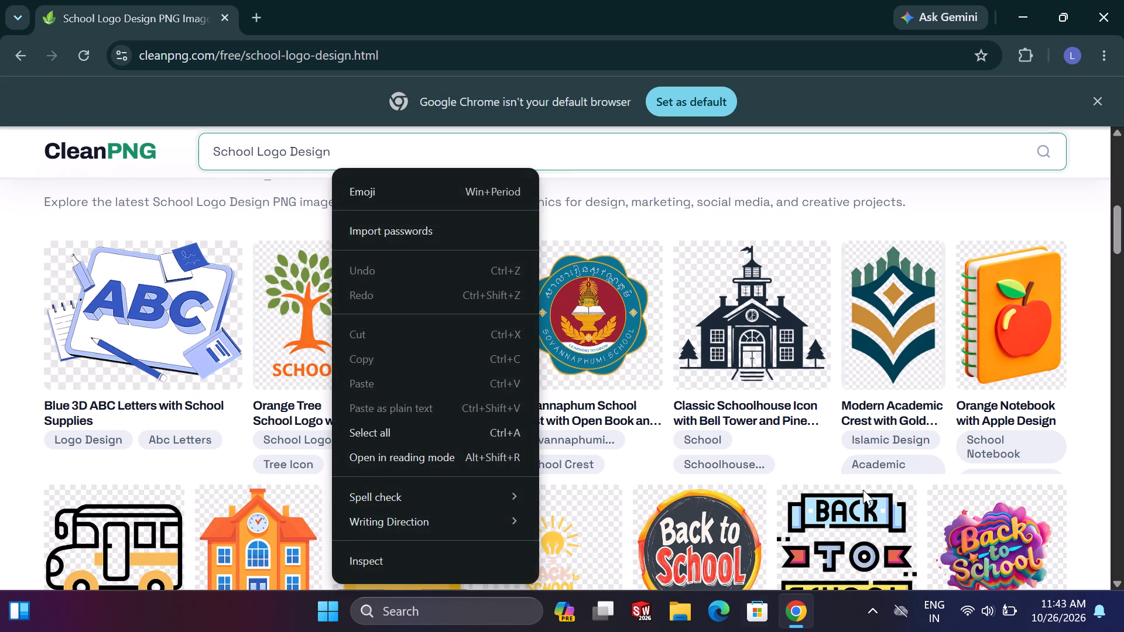
scroll(607, 311, down, 3)
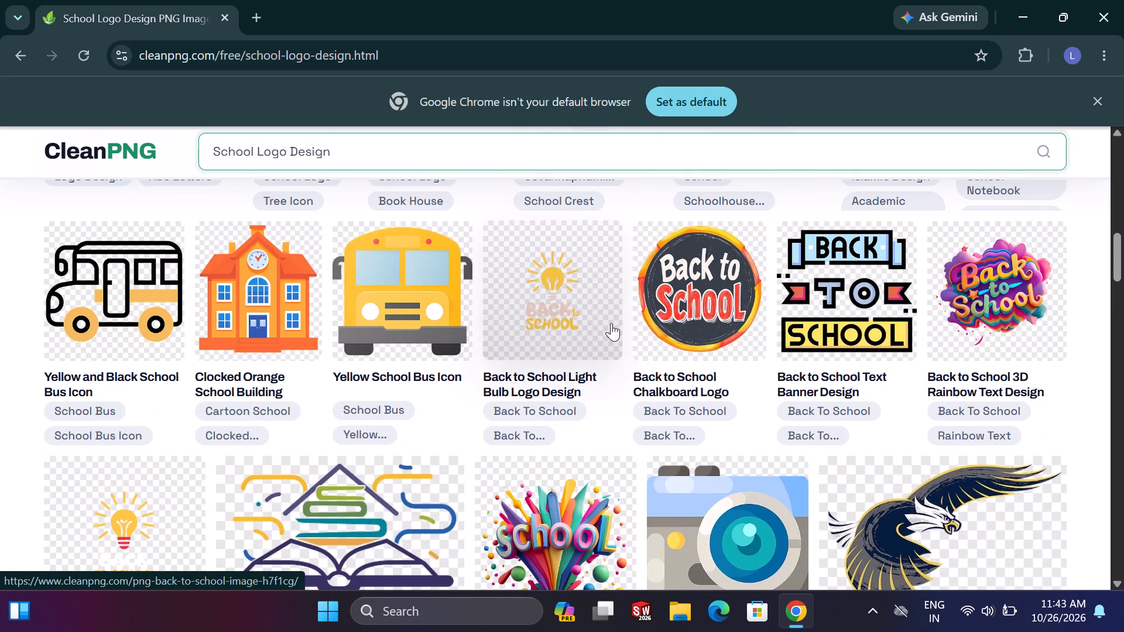
scroll(611, 323, down, 8)
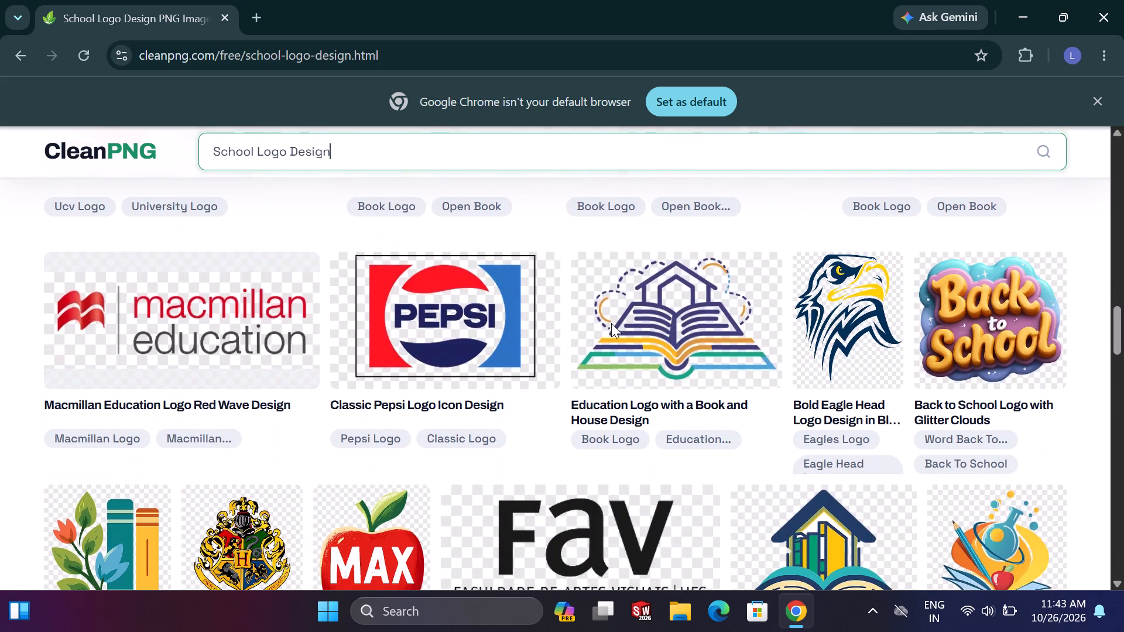
scroll(542, 329, down, 5)
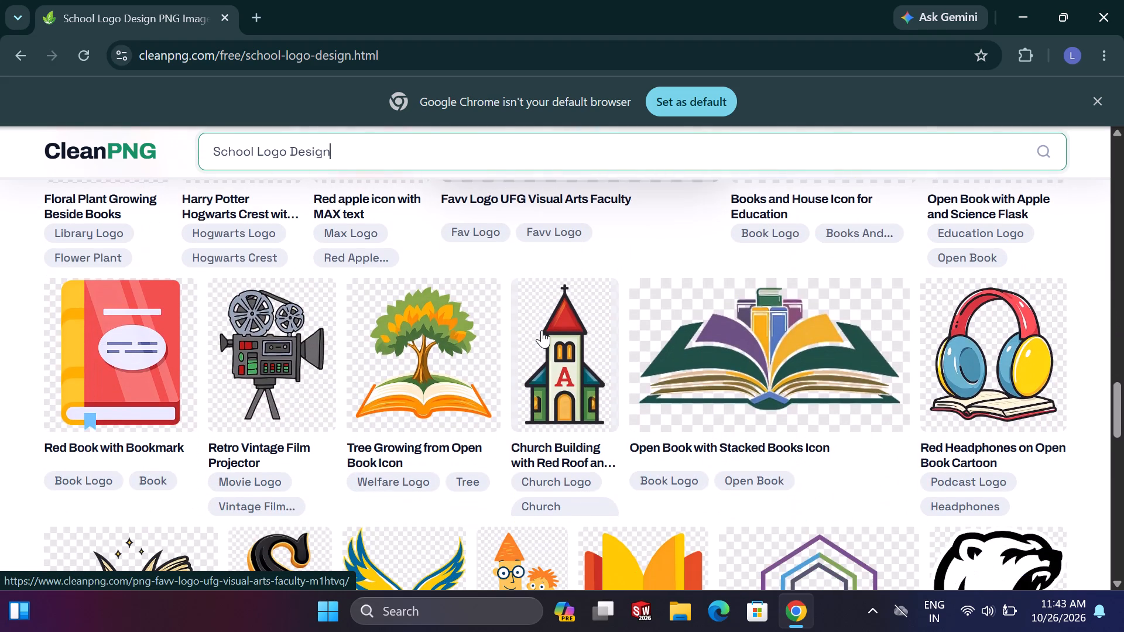
Open the Harry Potter Hogwarts Crest with Latin Motto image and proceed to its PNG download page, passing the site's security check.
scroll(533, 331, up, 4)
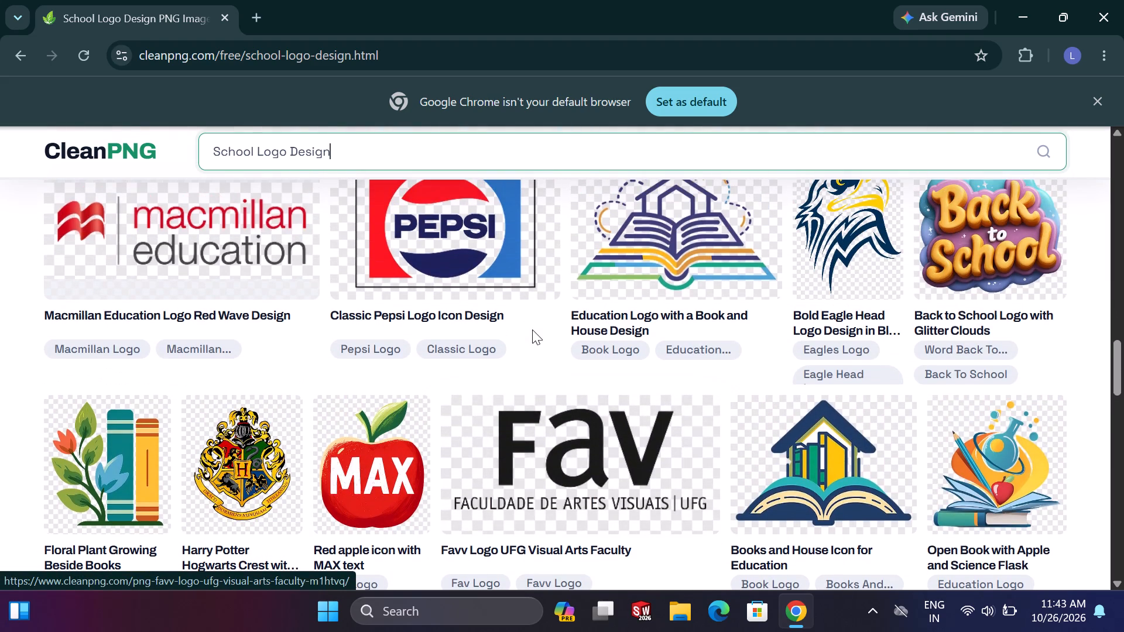
double_click(238, 447)
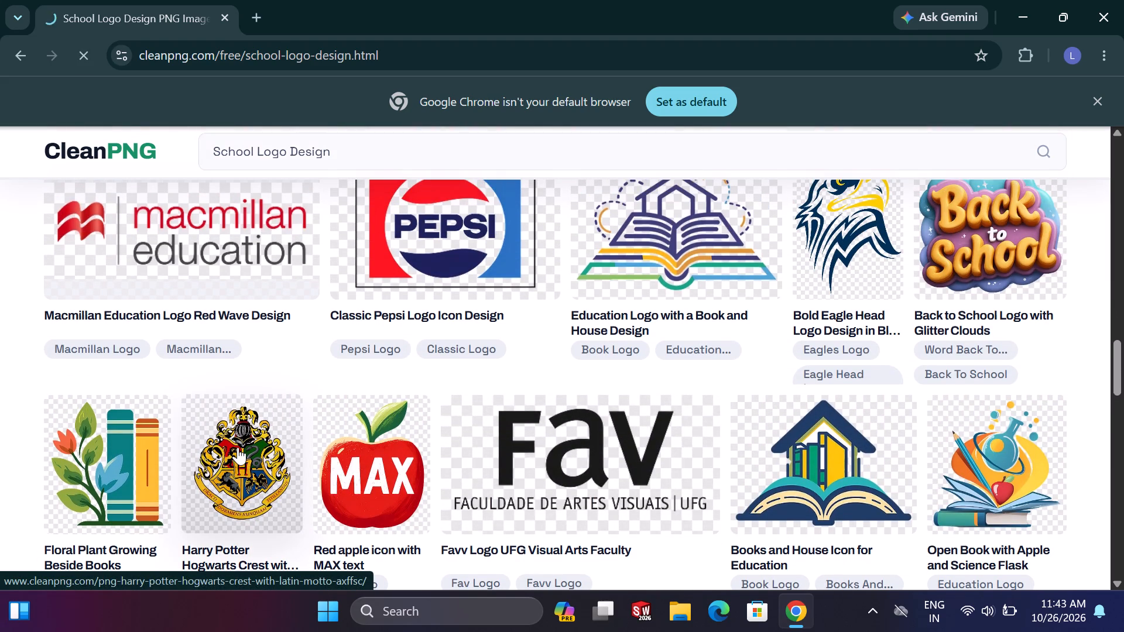
click(904, 513)
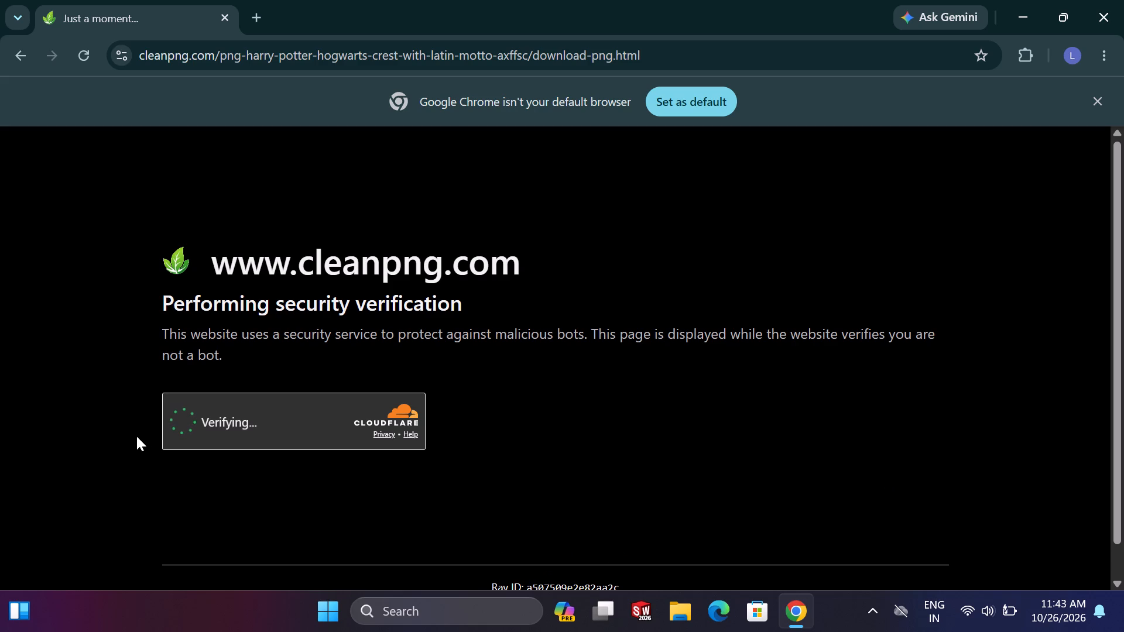
click(178, 421)
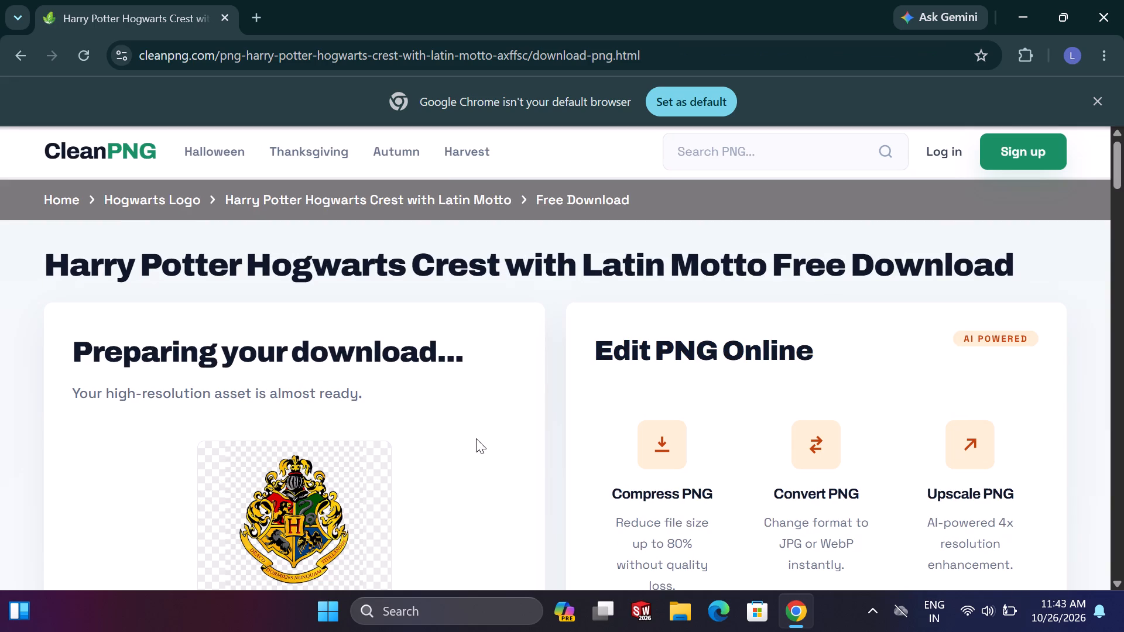
Complete the hCaptcha human verification on the crest's download page, solving both letter challenges for the group STU.
scroll(462, 434, down, 3)
click(193, 472)
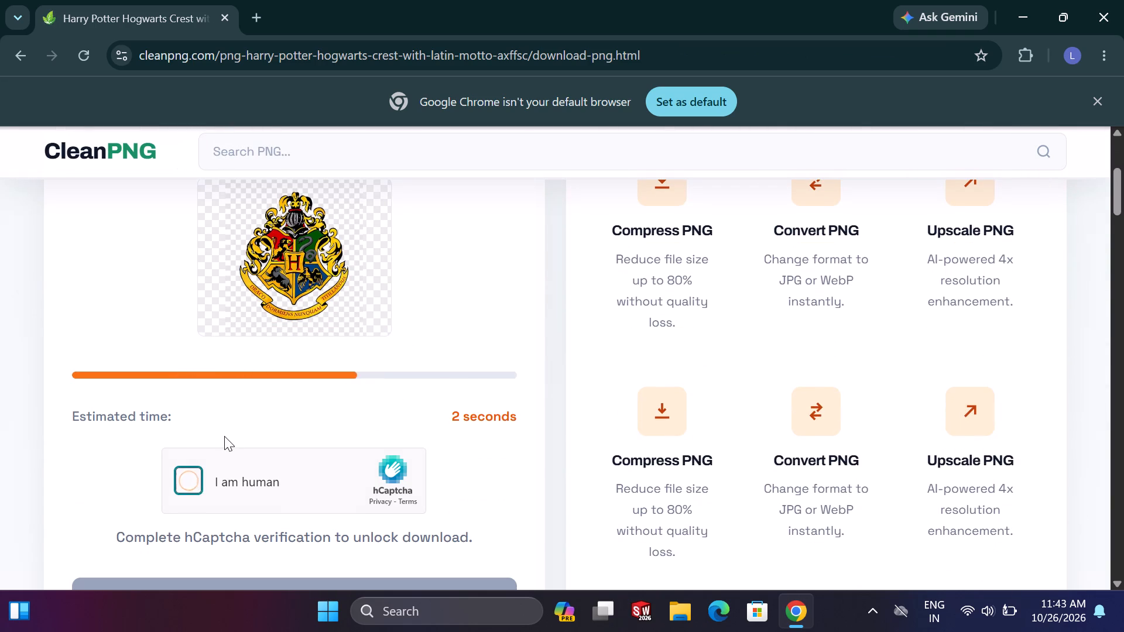
scroll(224, 436, down, 2)
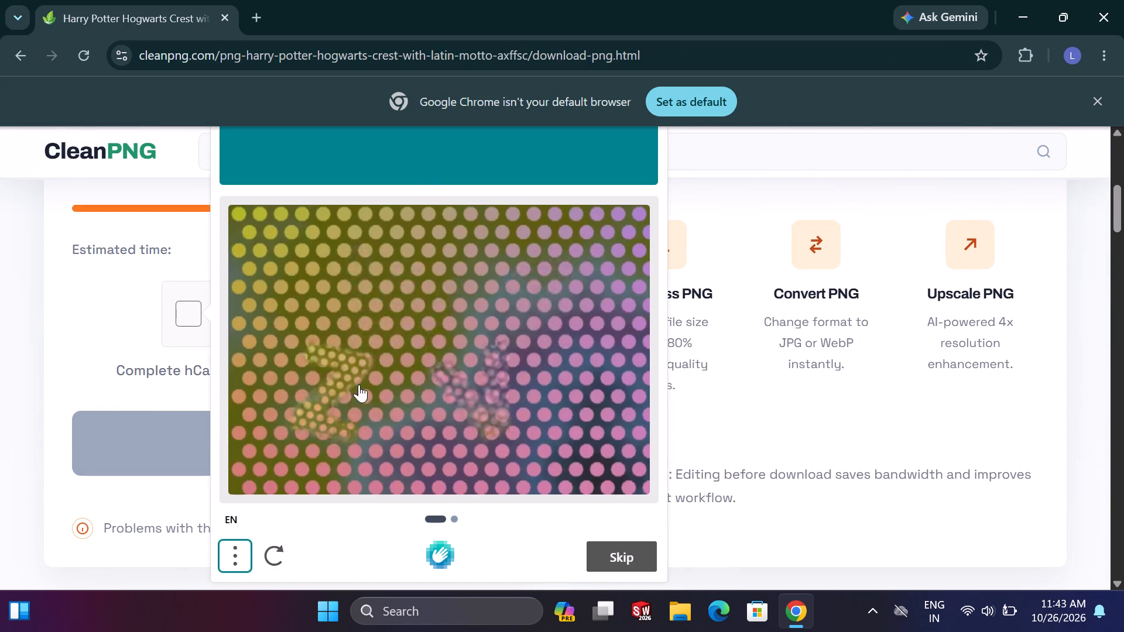
scroll(422, 186, up, 9)
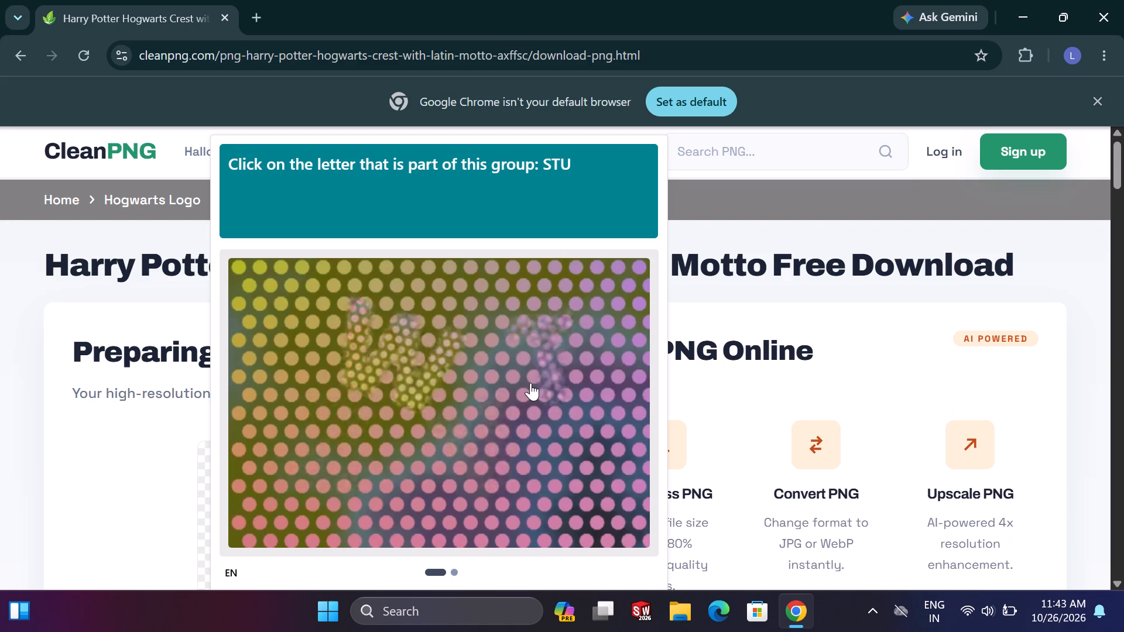
click(546, 369)
scroll(560, 450, down, 3)
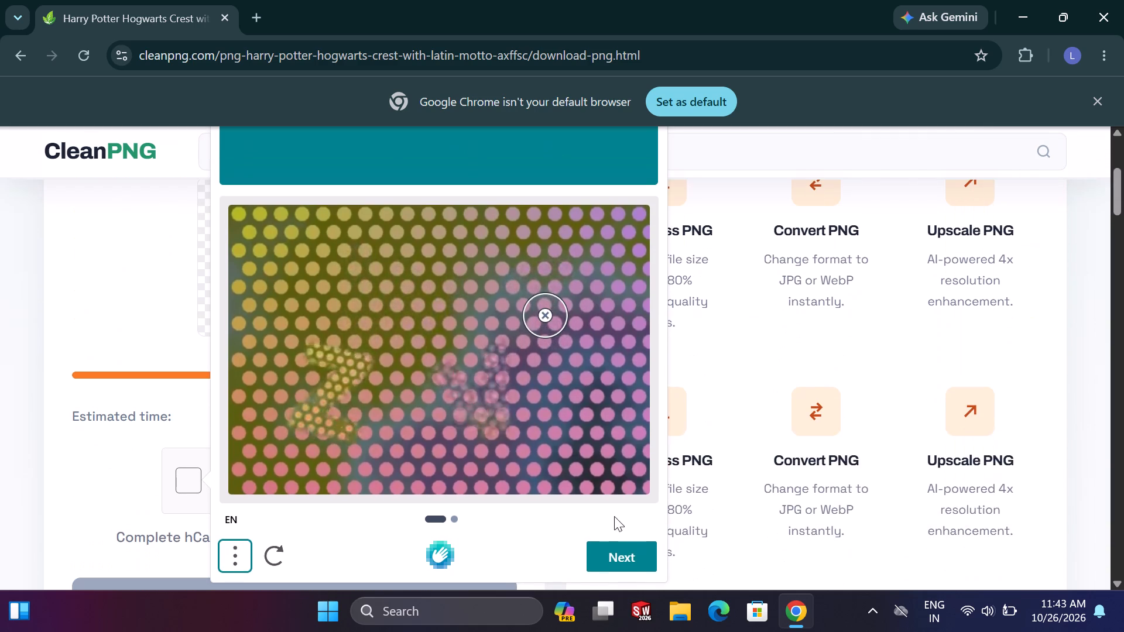
click(619, 559)
scroll(514, 391, up, 3)
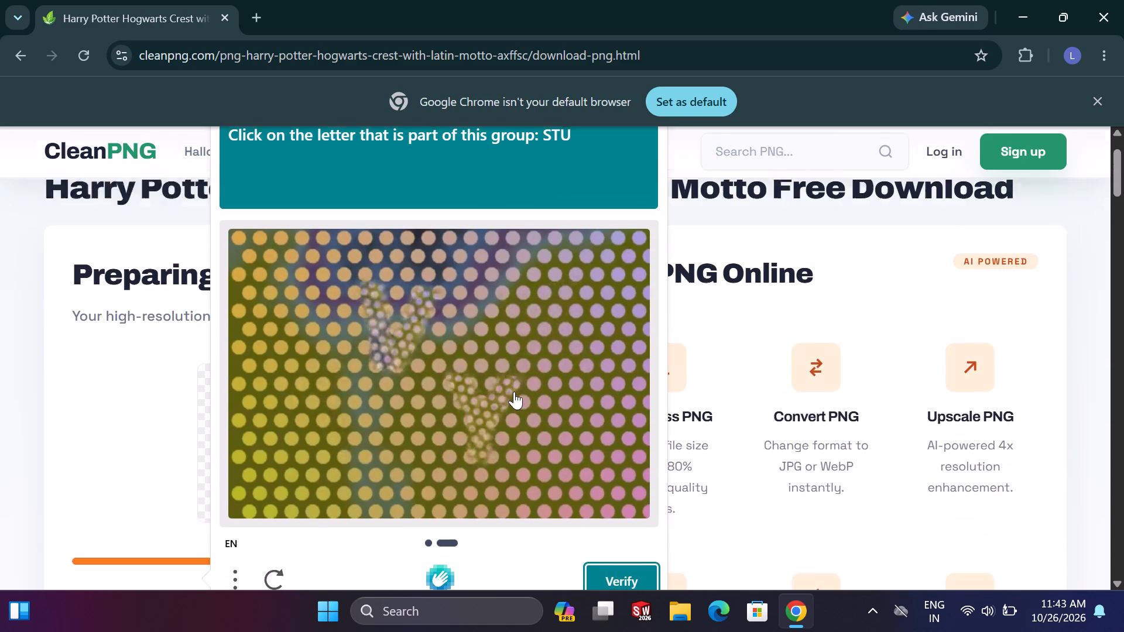
scroll(514, 391, up, 2)
scroll(514, 391, down, 3)
click(326, 380)
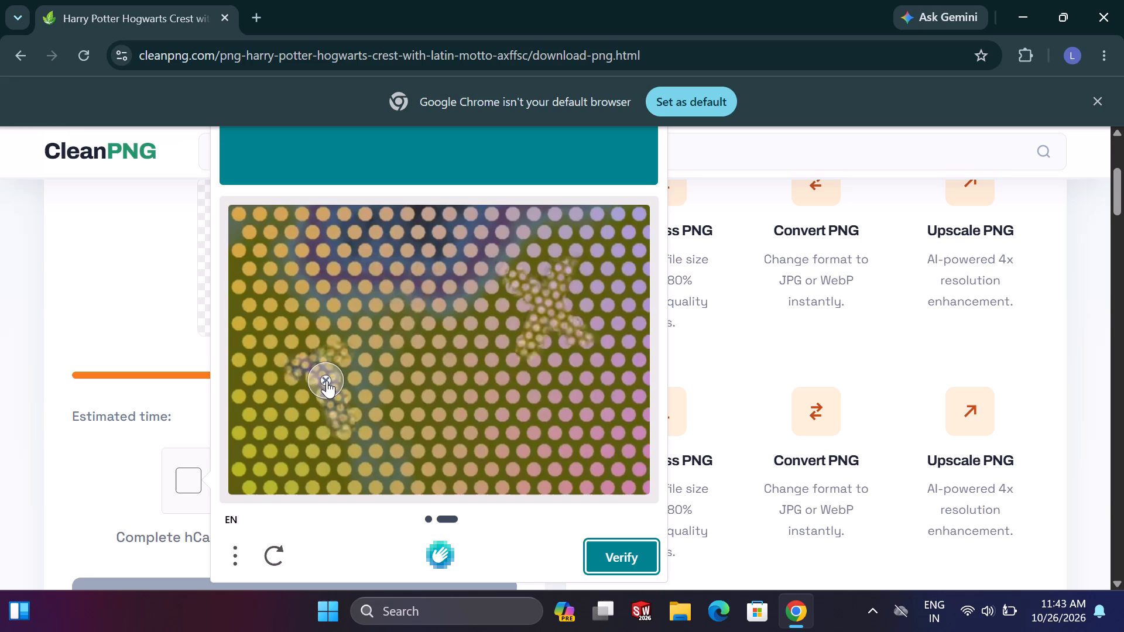
click(623, 556)
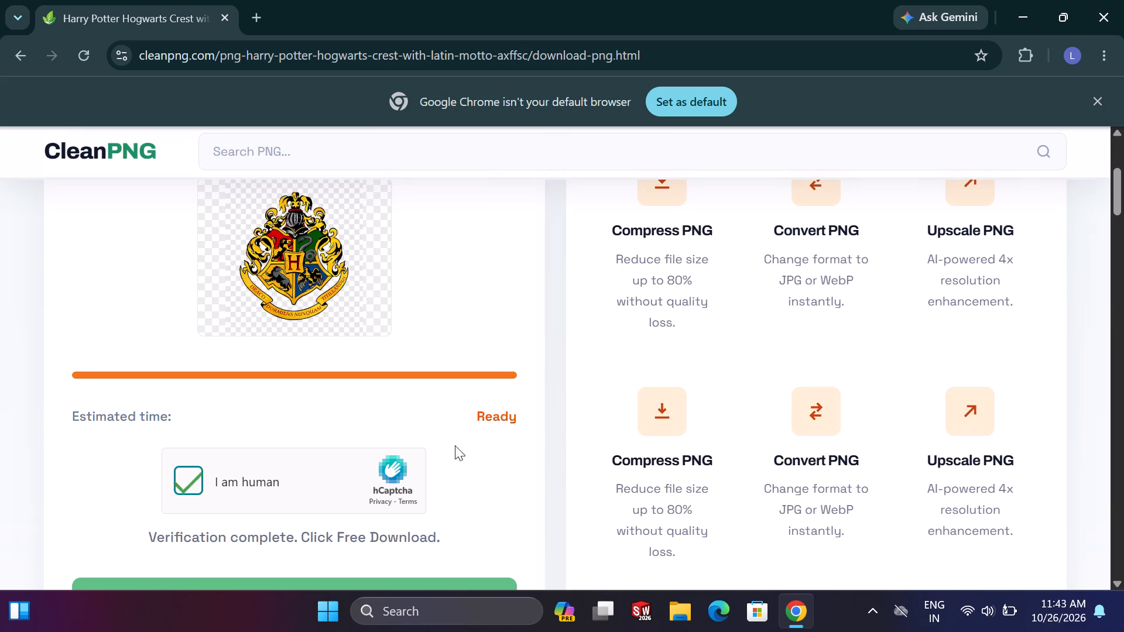
Download the Hogwarts crest PNG for free.
scroll(321, 469, down, 2)
click(317, 441)
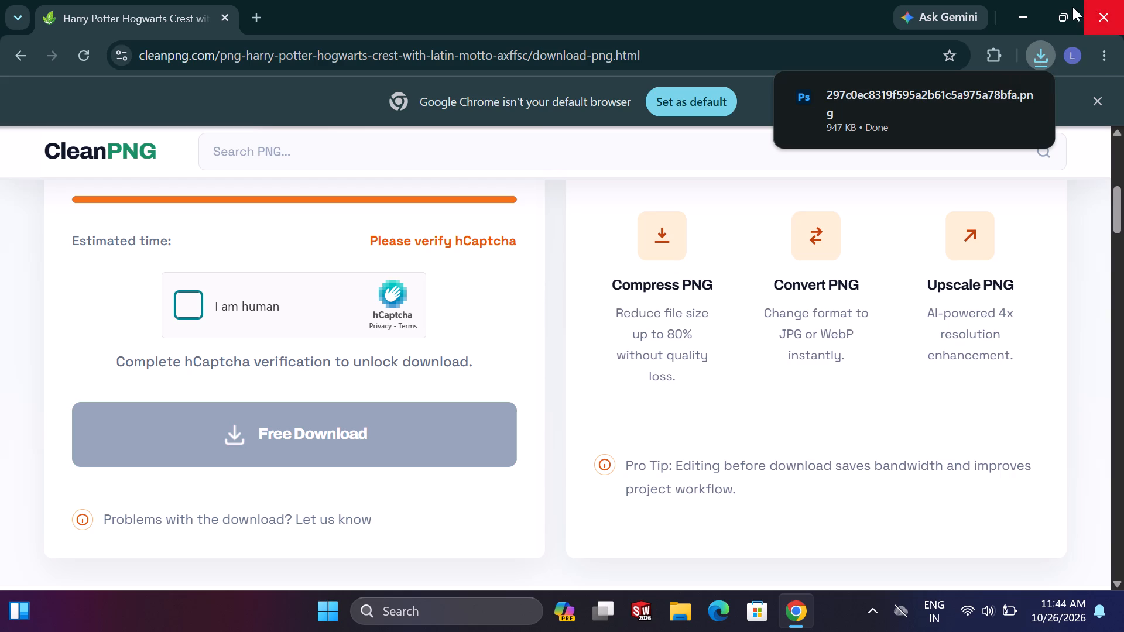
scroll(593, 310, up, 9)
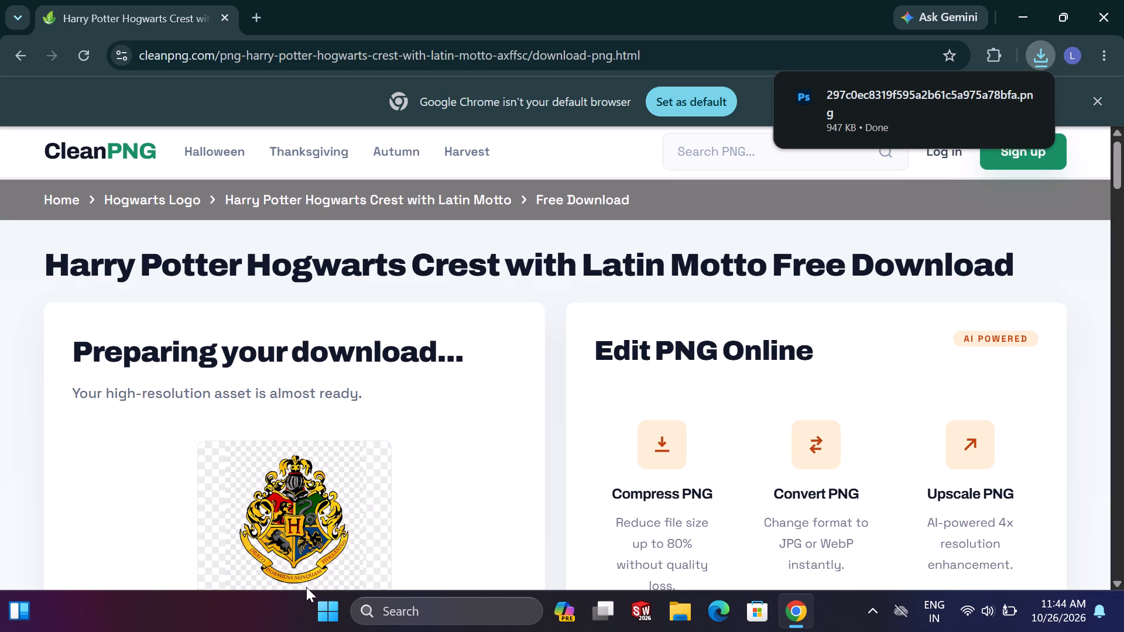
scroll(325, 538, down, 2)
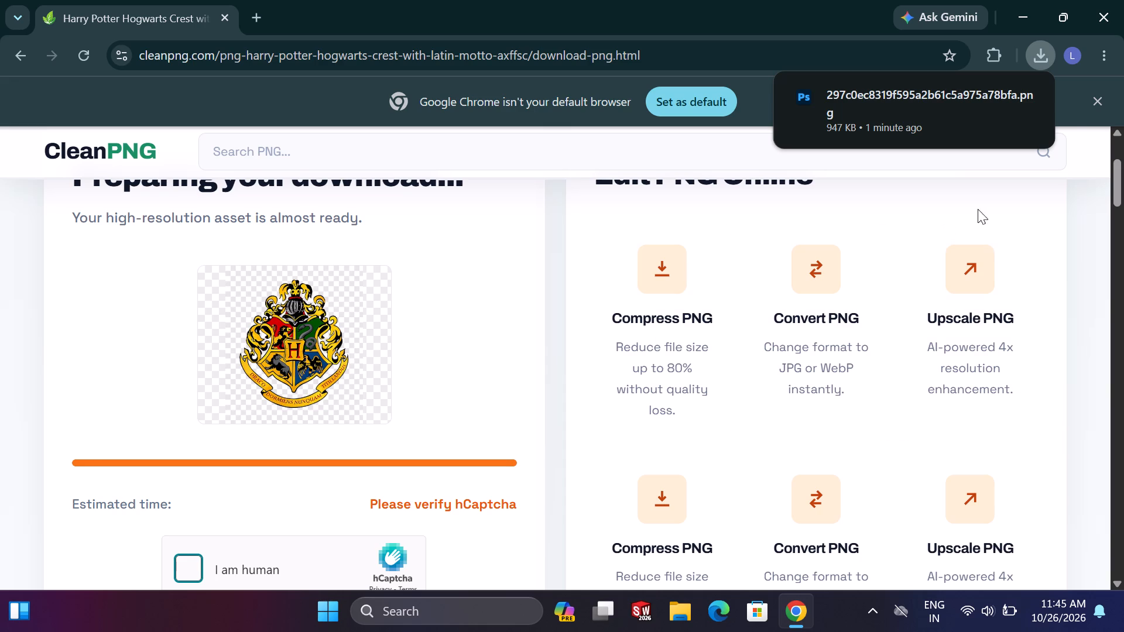
Close the browser window.
click(1105, 18)
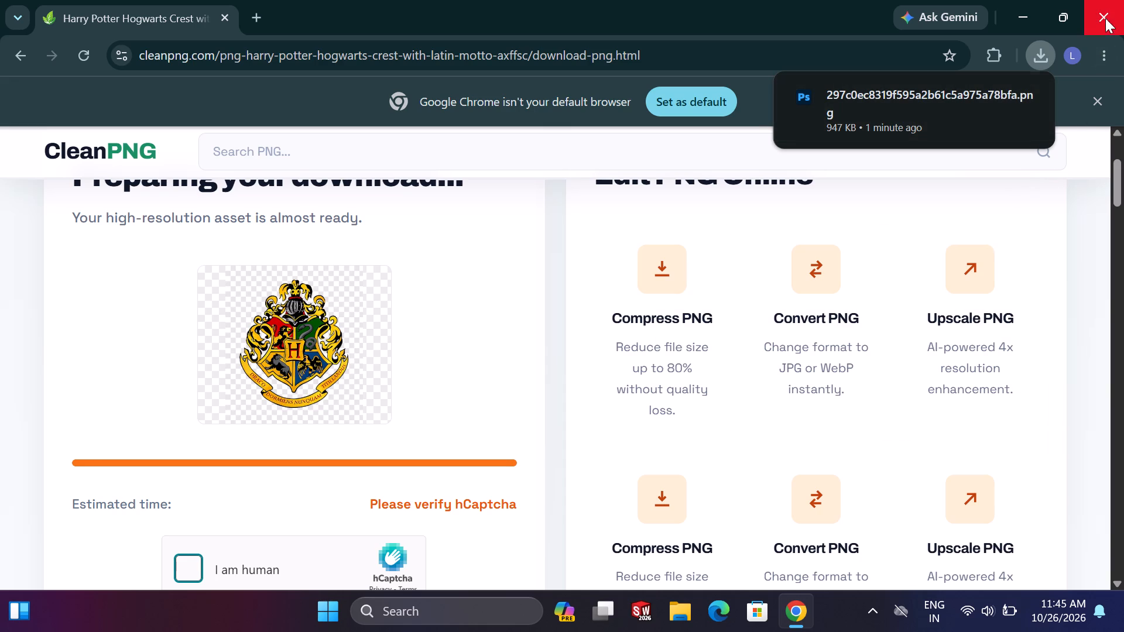
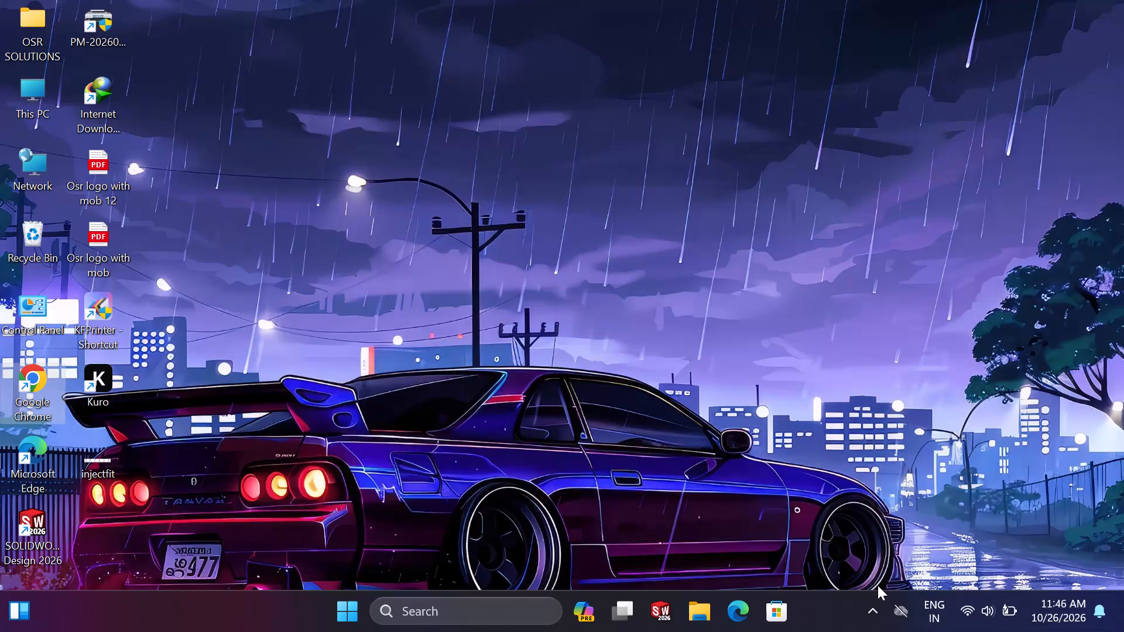
Turn off the computer's Wi-Fi connection.
click(962, 616)
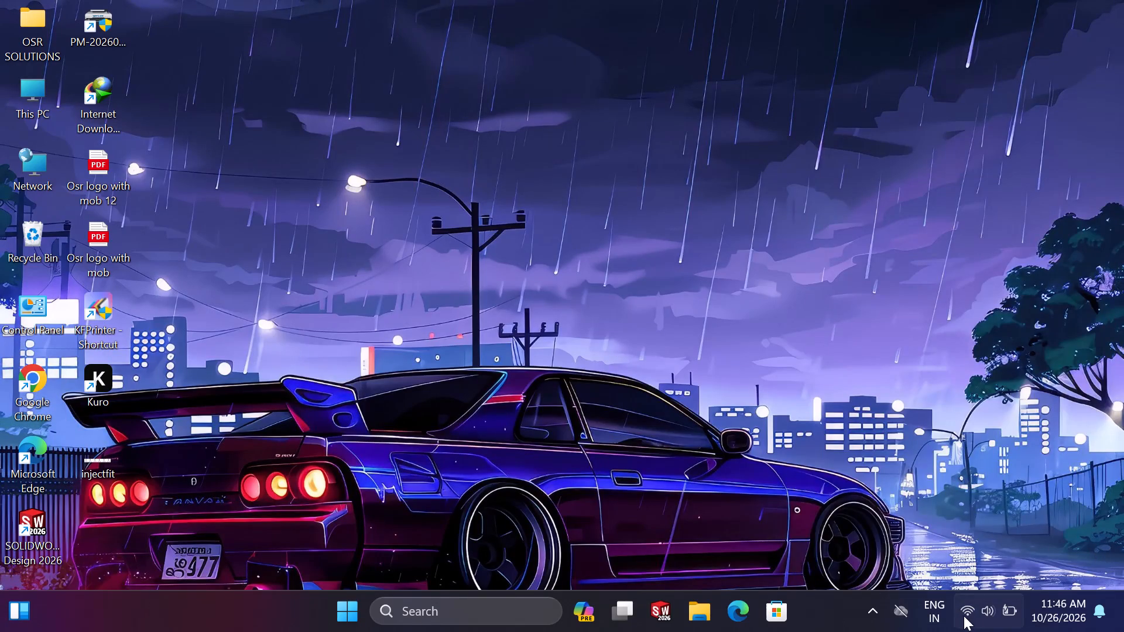
click(892, 195)
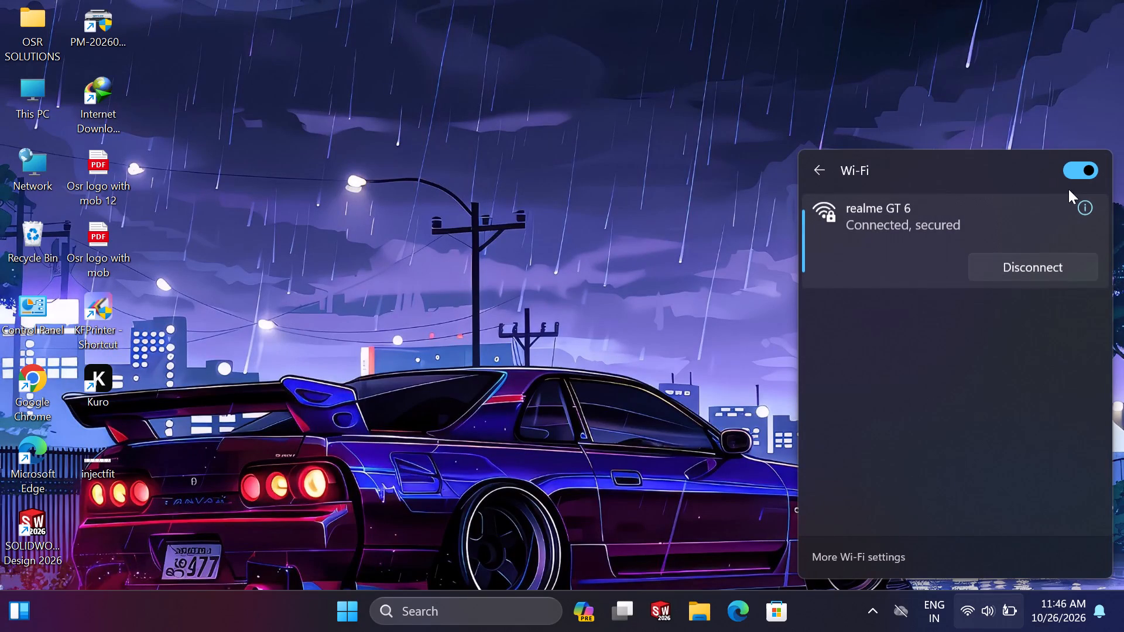
click(1081, 171)
click(607, 199)
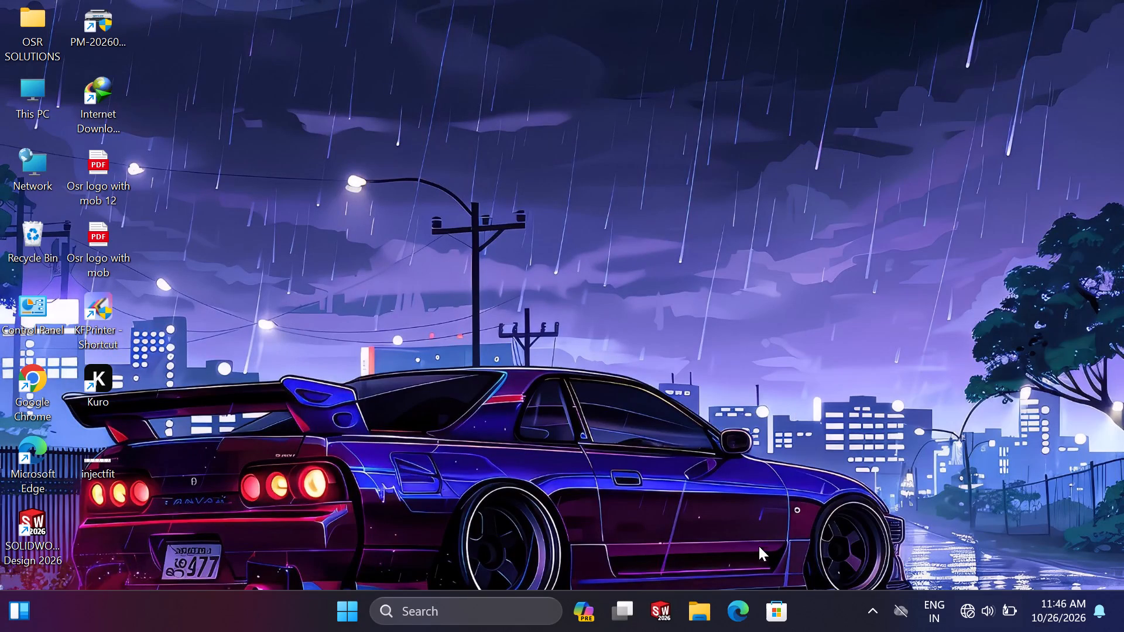
Launch Adobe Photoshop 2026 from the recent apps and bring its window into view.
click(458, 610)
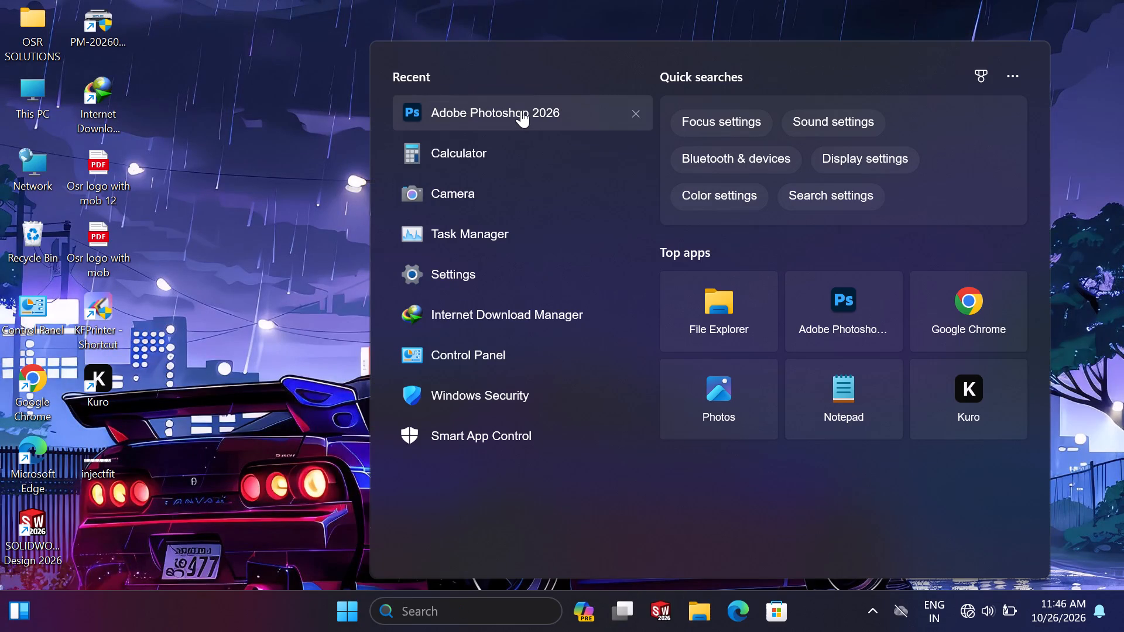
double_click(521, 110)
double_click(495, 108)
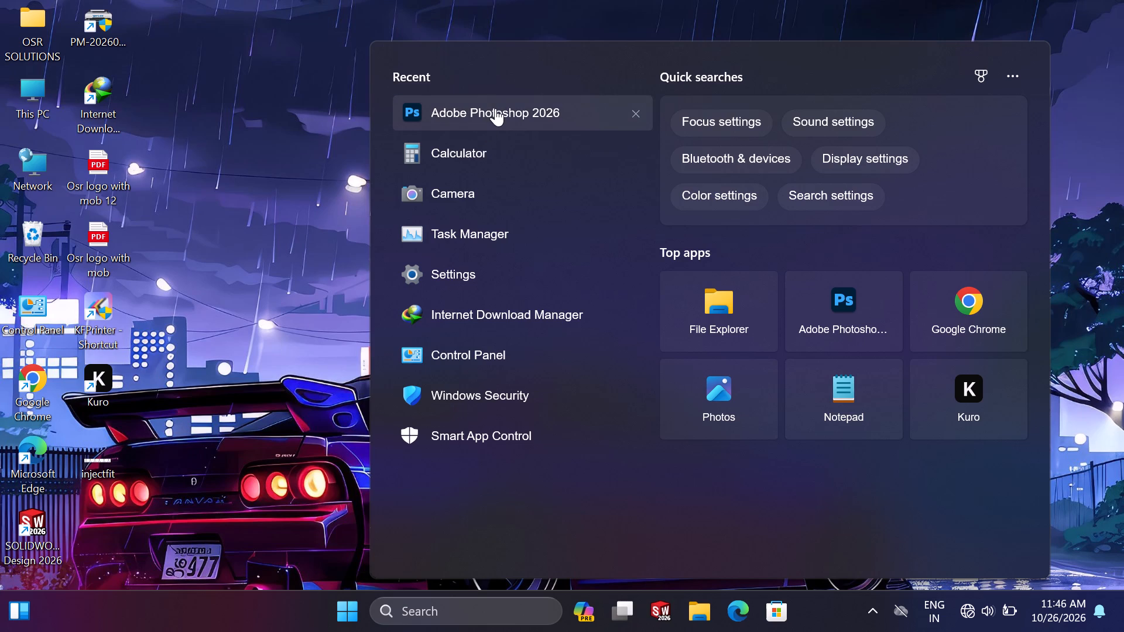
double_click(533, 111)
click(254, 228)
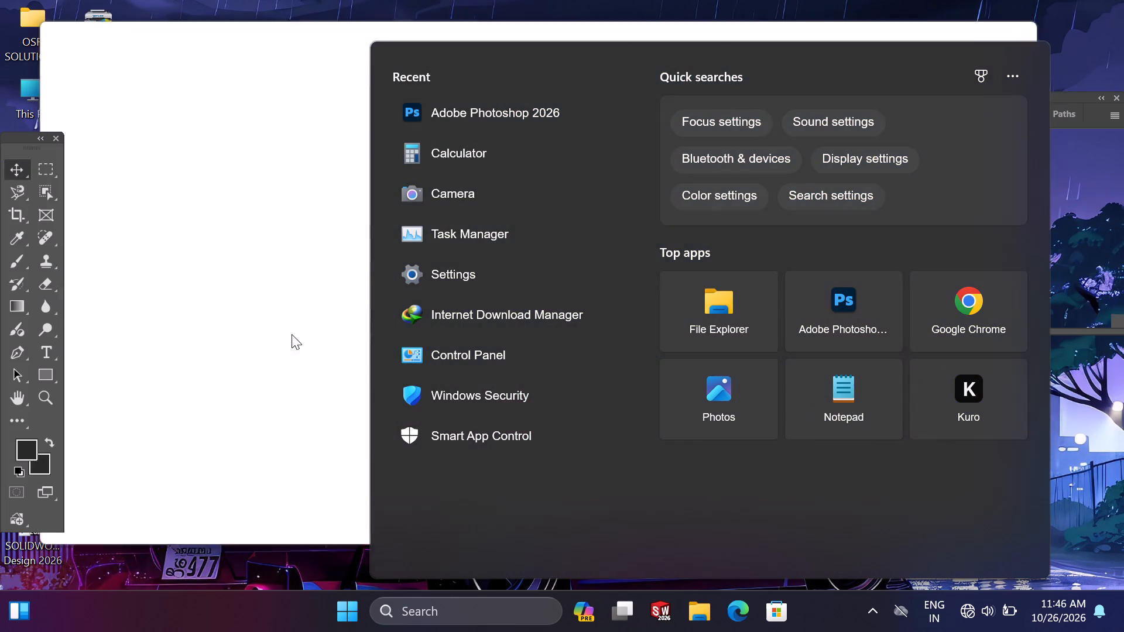
click(989, 21)
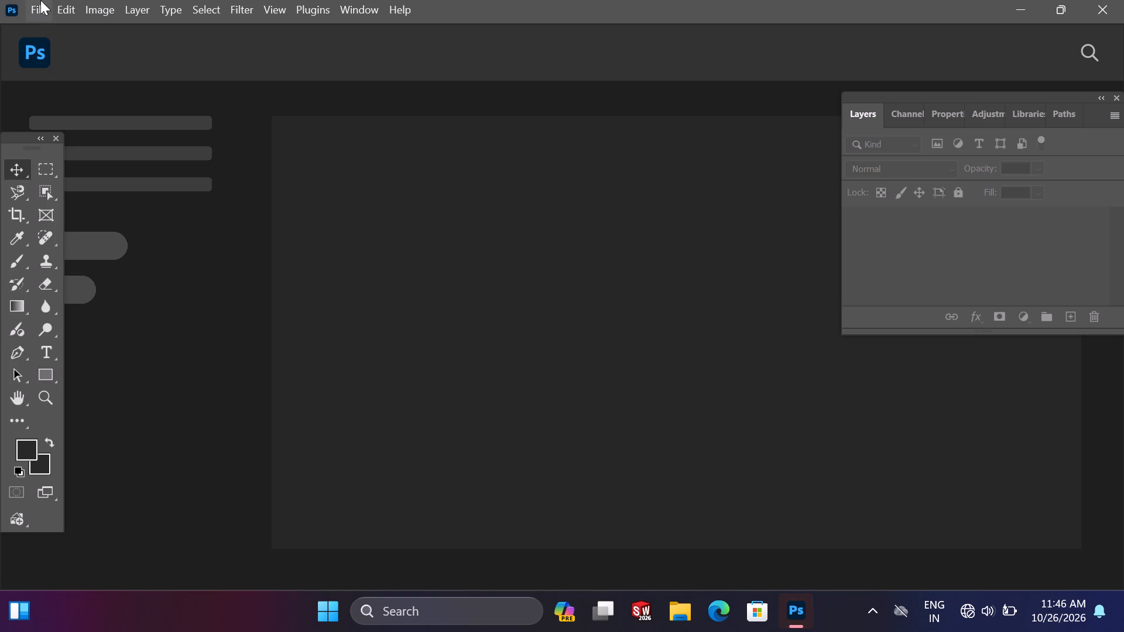
Open the downloaded Hogwarts crest PNG from the Downloads folder.
click(40, 7)
click(86, 49)
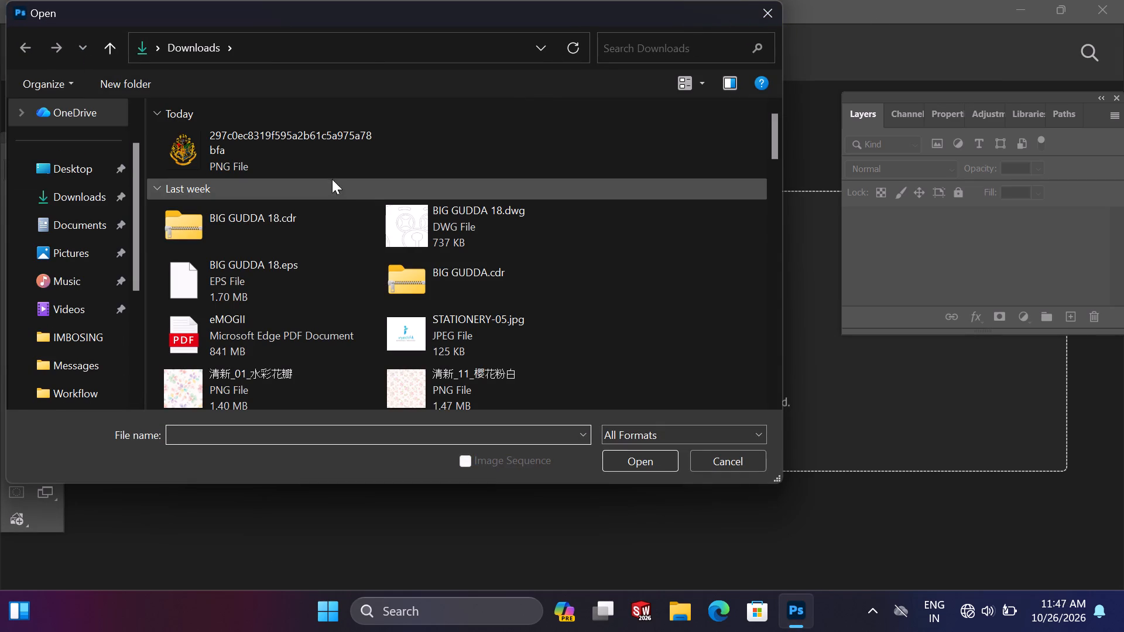
triple_click(193, 156)
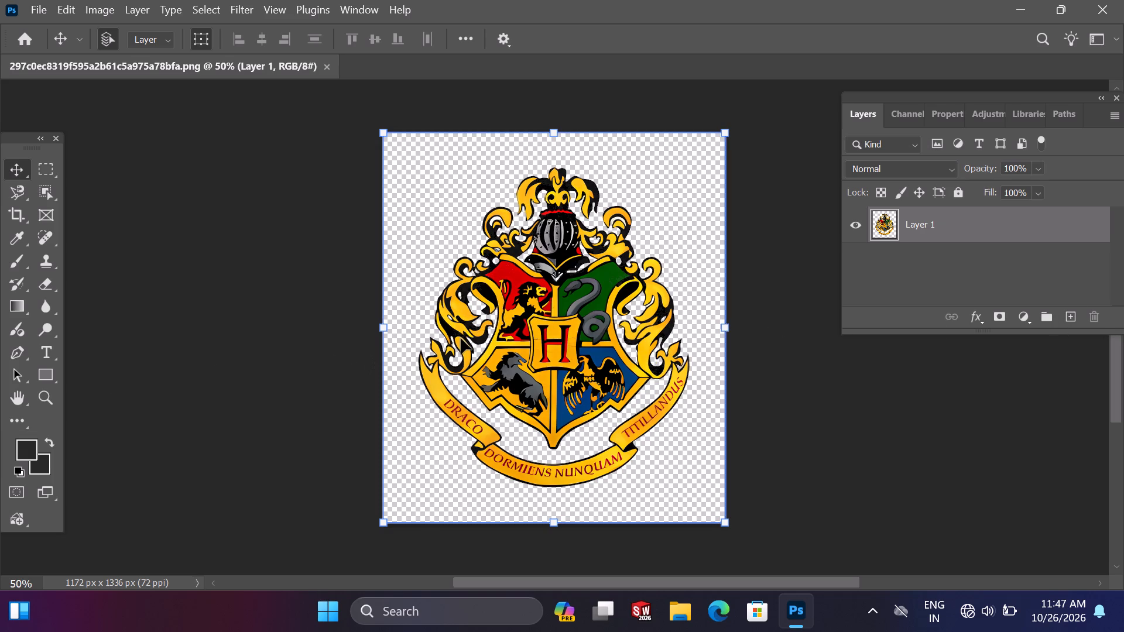
Convert the crest image's colour mode to CMYK Color, accepting the default profile.
click(105, 16)
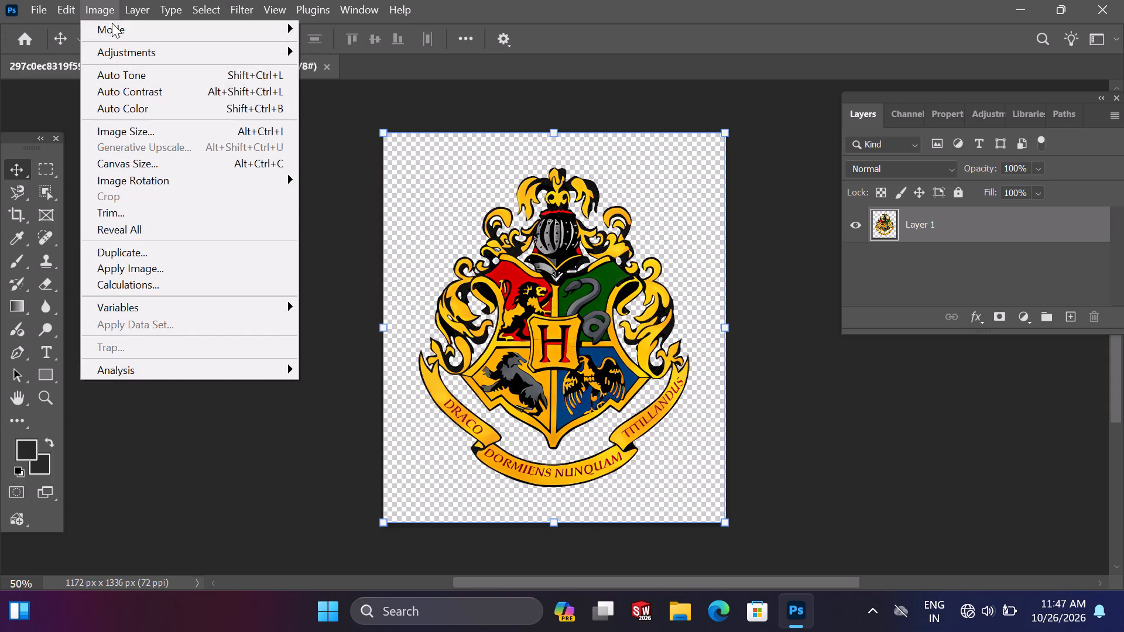
click(339, 114)
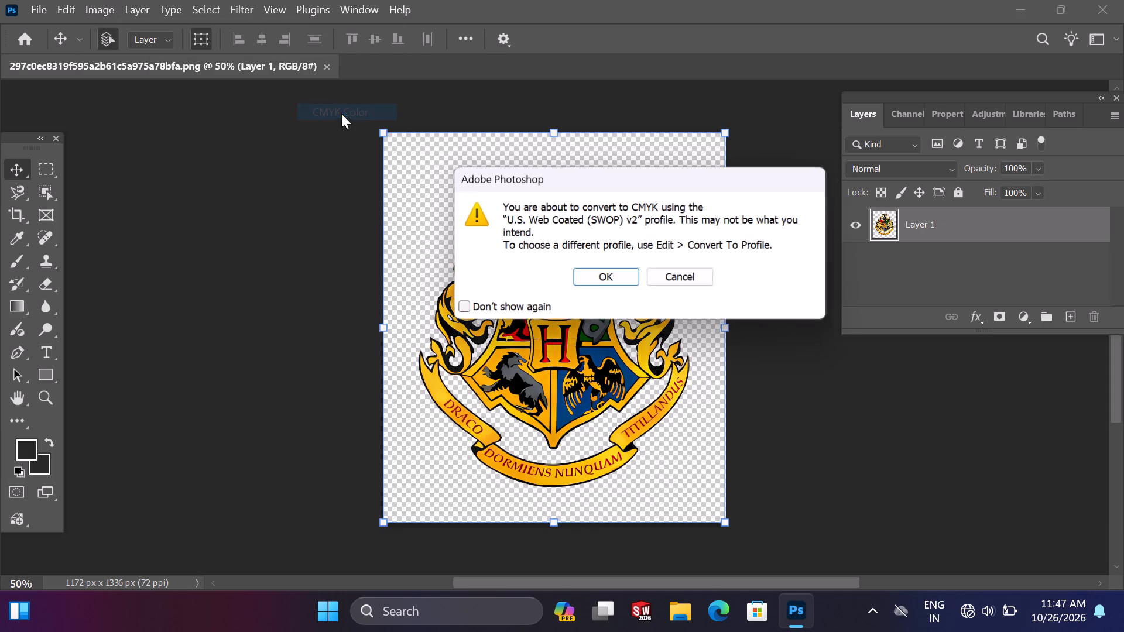
click(621, 277)
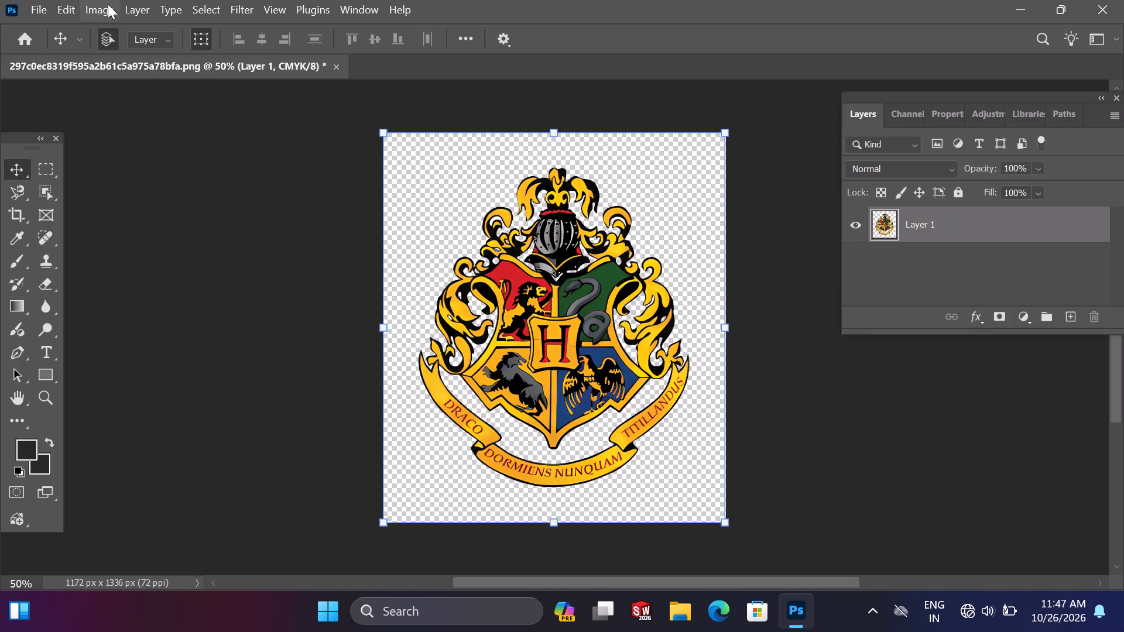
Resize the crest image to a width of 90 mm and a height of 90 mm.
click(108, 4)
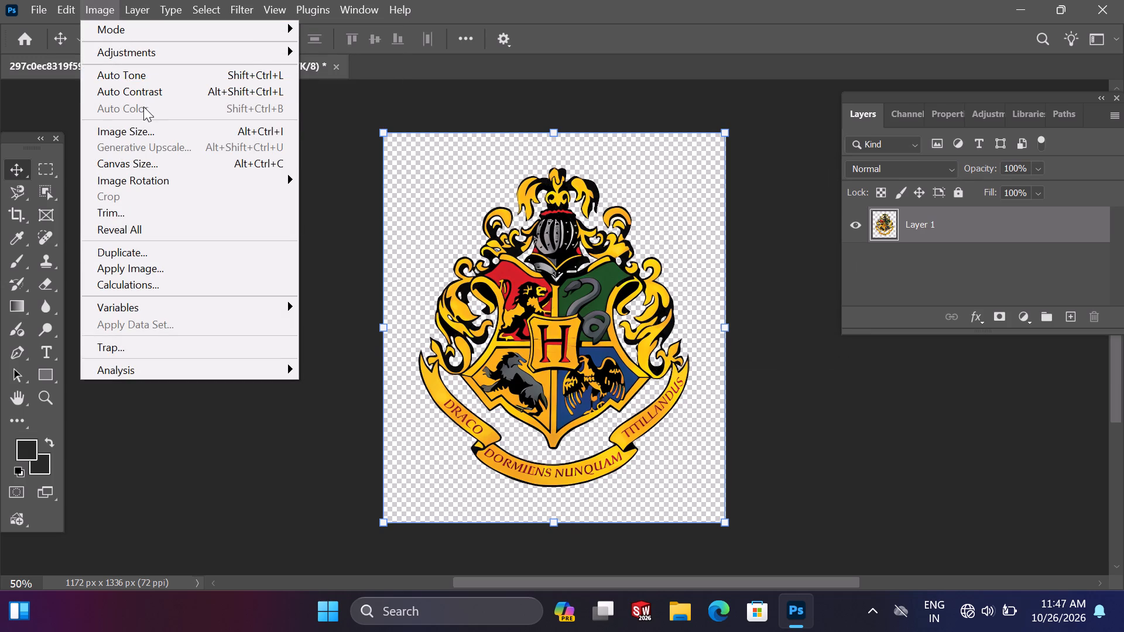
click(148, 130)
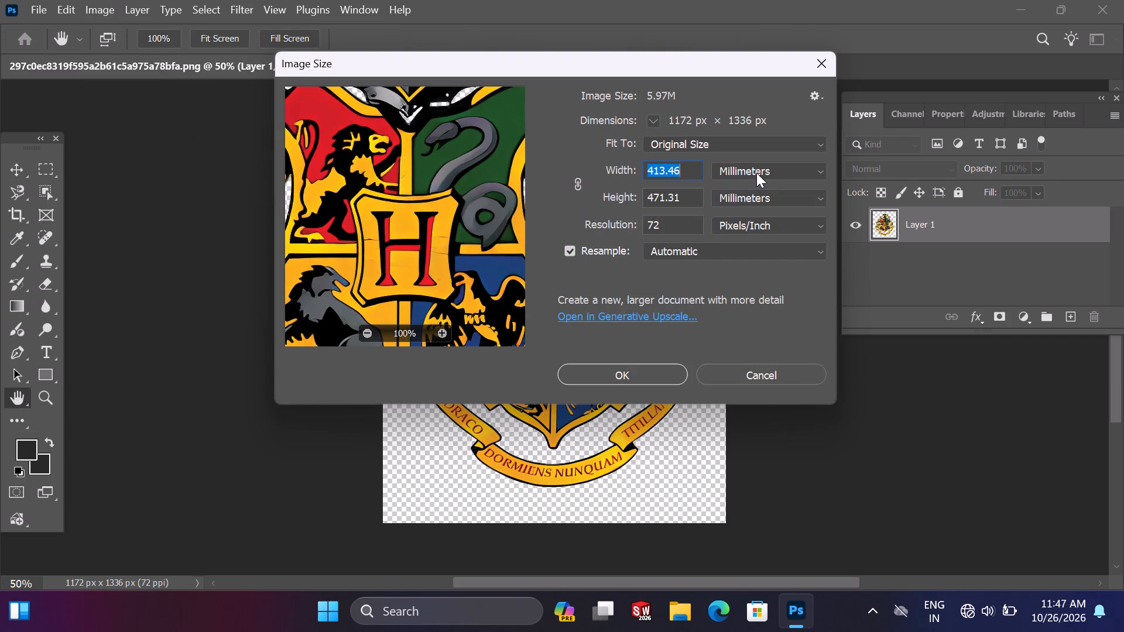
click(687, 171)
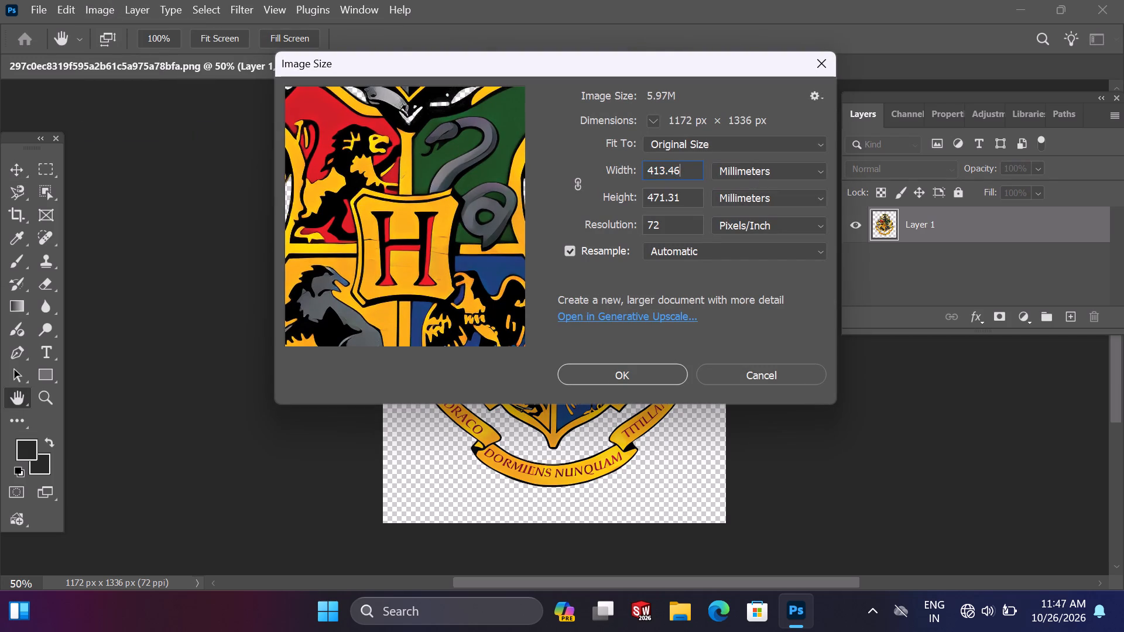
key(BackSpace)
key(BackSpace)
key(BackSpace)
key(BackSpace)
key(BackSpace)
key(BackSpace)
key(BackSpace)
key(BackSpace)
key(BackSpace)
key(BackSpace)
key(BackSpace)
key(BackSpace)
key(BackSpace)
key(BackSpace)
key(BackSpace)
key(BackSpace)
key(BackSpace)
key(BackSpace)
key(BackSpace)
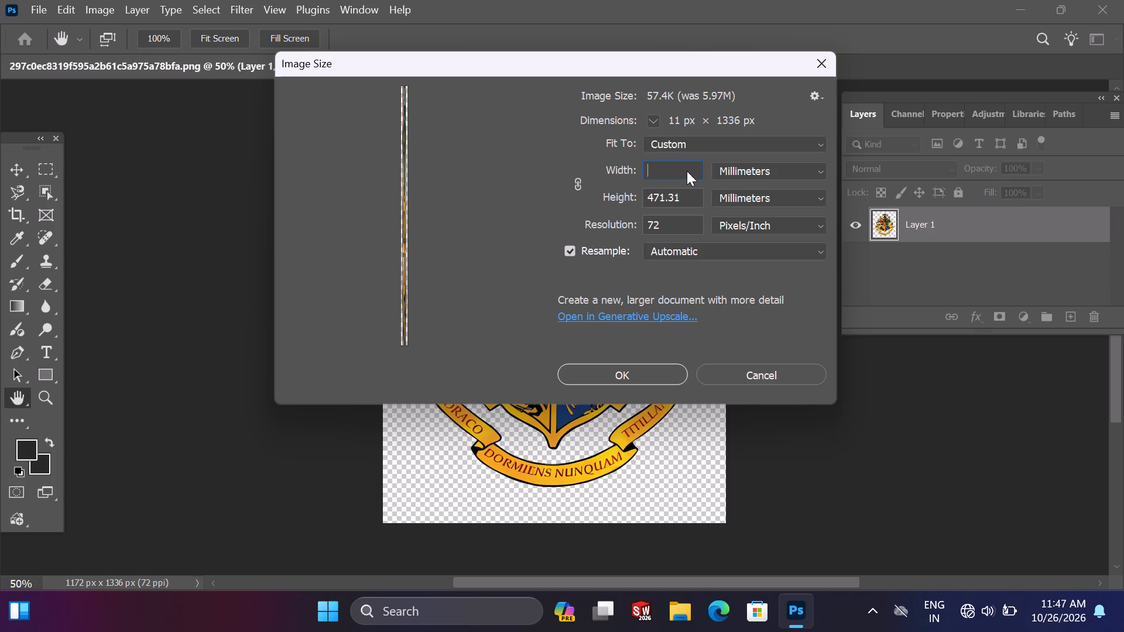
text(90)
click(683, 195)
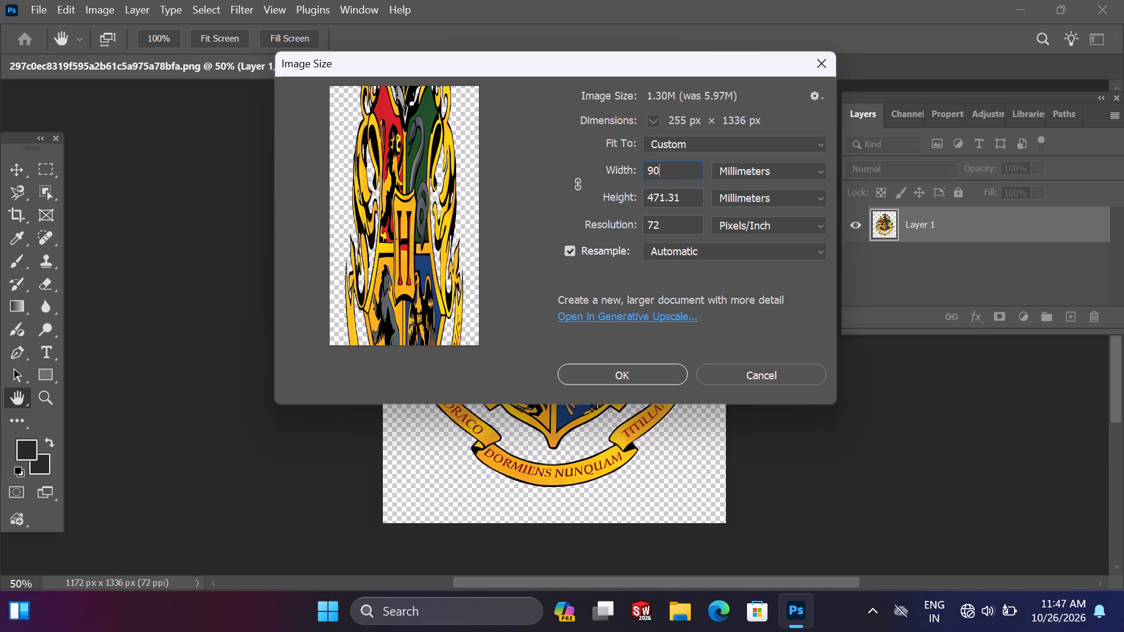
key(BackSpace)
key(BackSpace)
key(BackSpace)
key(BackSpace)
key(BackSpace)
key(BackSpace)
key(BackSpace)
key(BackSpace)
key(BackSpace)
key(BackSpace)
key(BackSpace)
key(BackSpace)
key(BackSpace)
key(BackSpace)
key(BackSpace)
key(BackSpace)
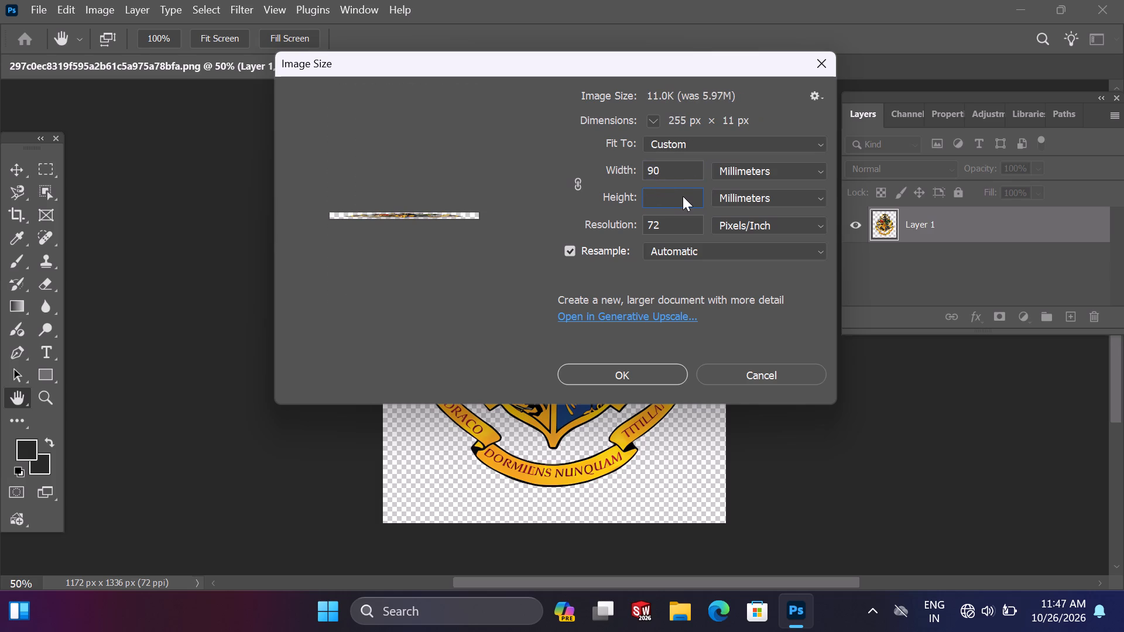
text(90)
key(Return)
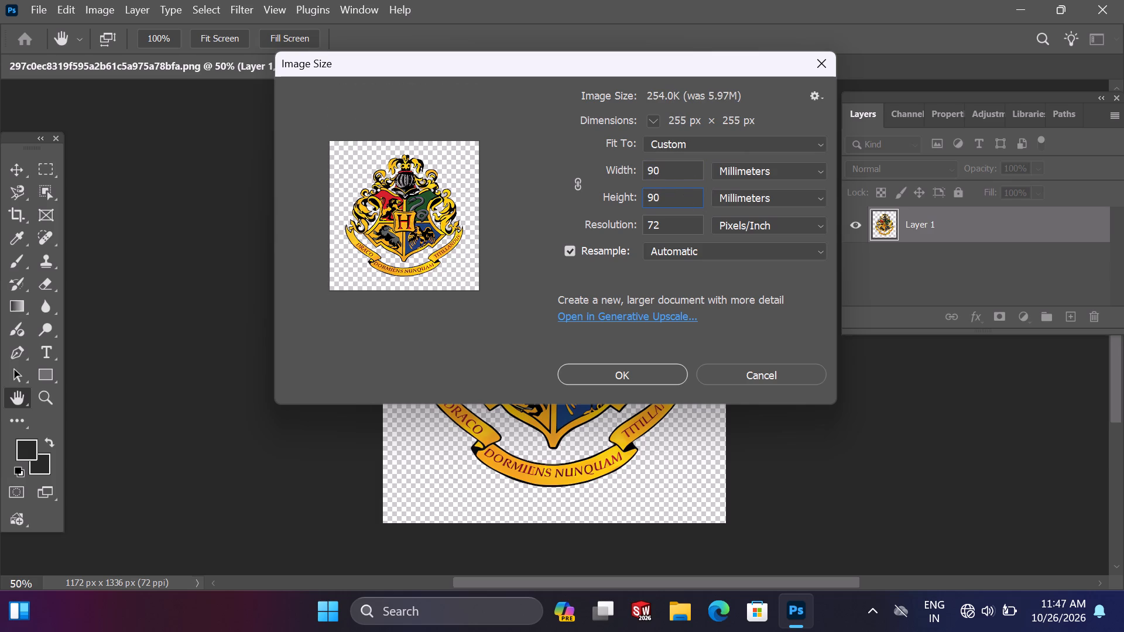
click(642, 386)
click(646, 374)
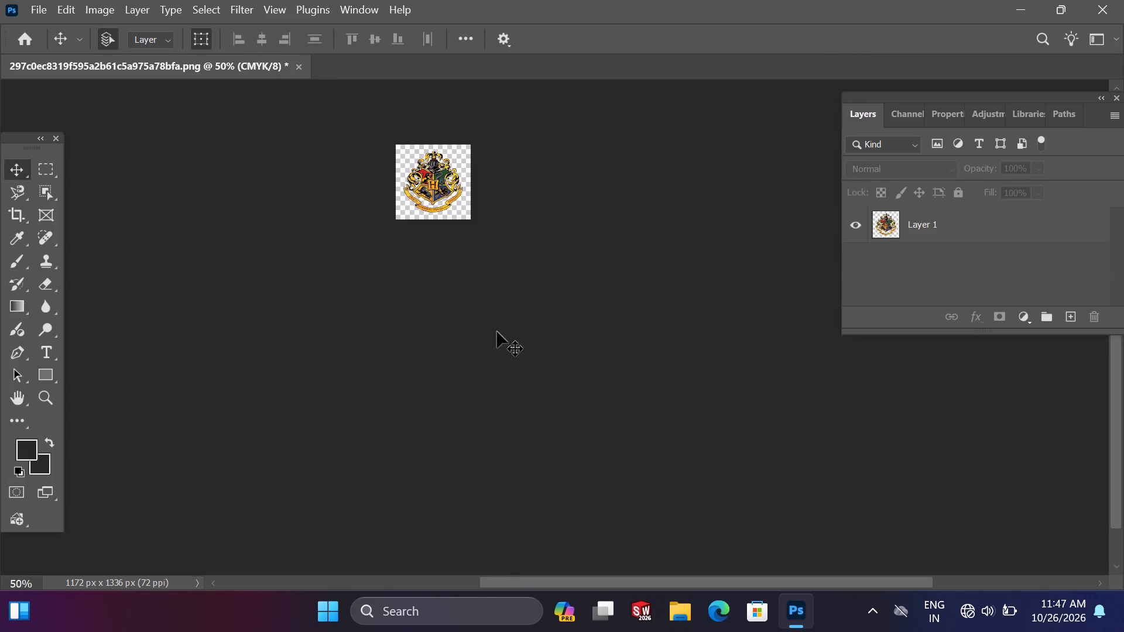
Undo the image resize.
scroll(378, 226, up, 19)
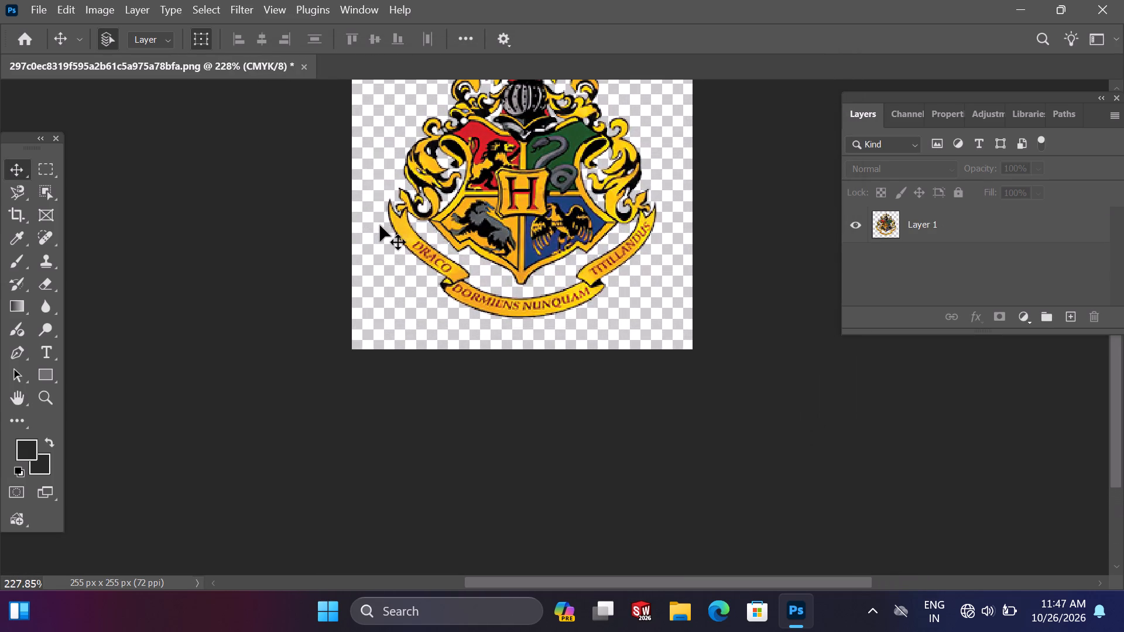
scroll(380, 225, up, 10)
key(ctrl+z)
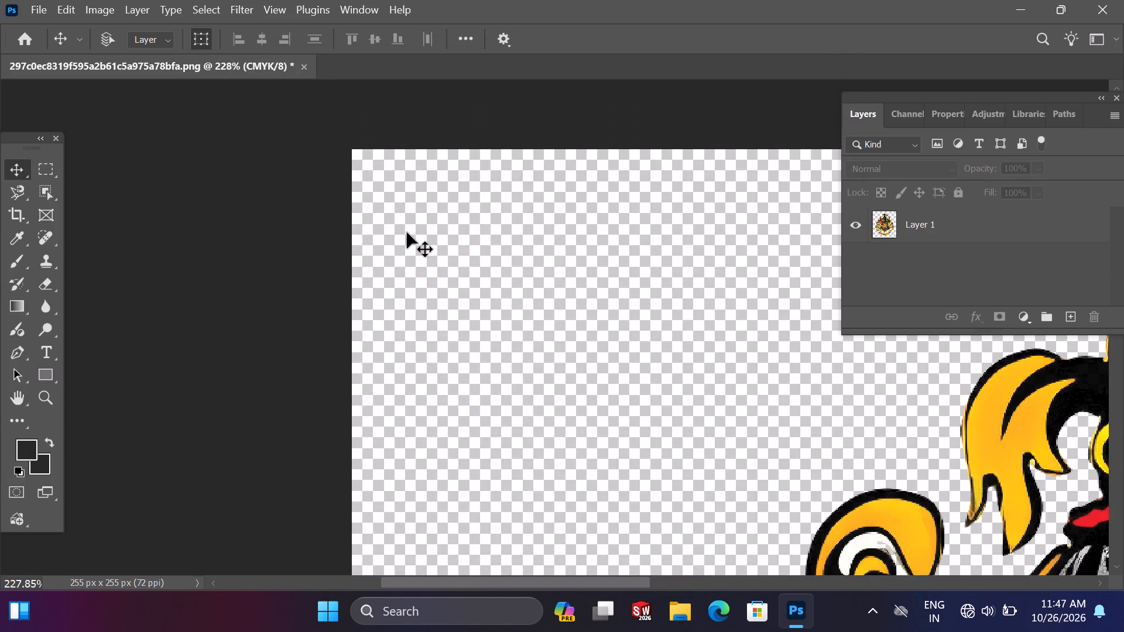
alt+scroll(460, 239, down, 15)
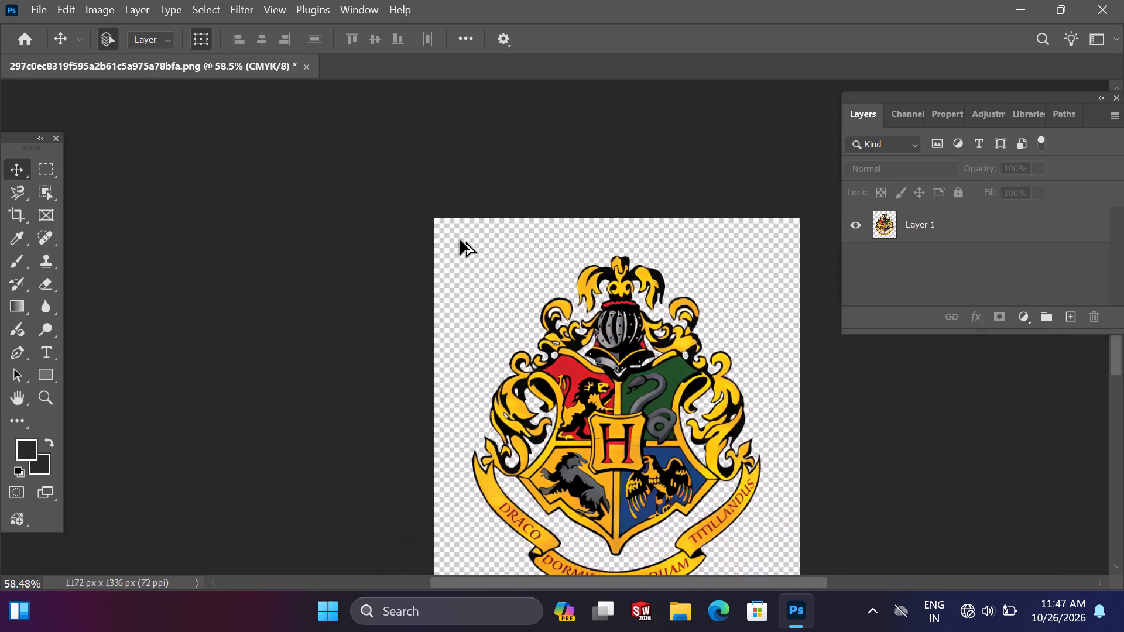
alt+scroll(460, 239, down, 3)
Create a new transparent RGB document 90 mm wide and 100 mm high at 300 pixels/inch.
click(42, 13)
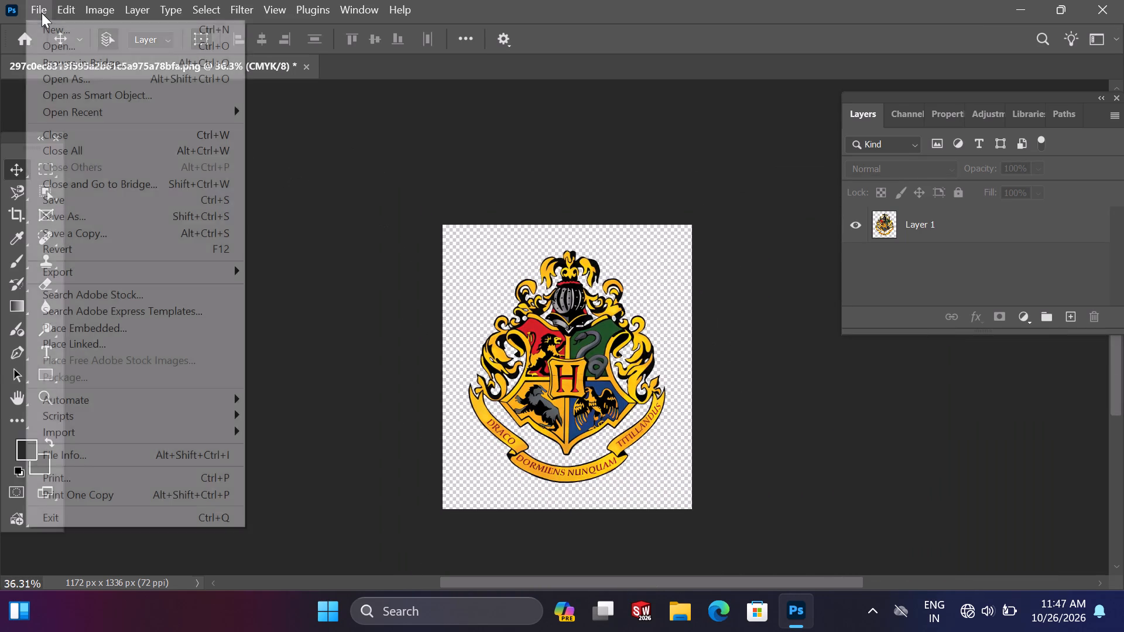
click(46, 34)
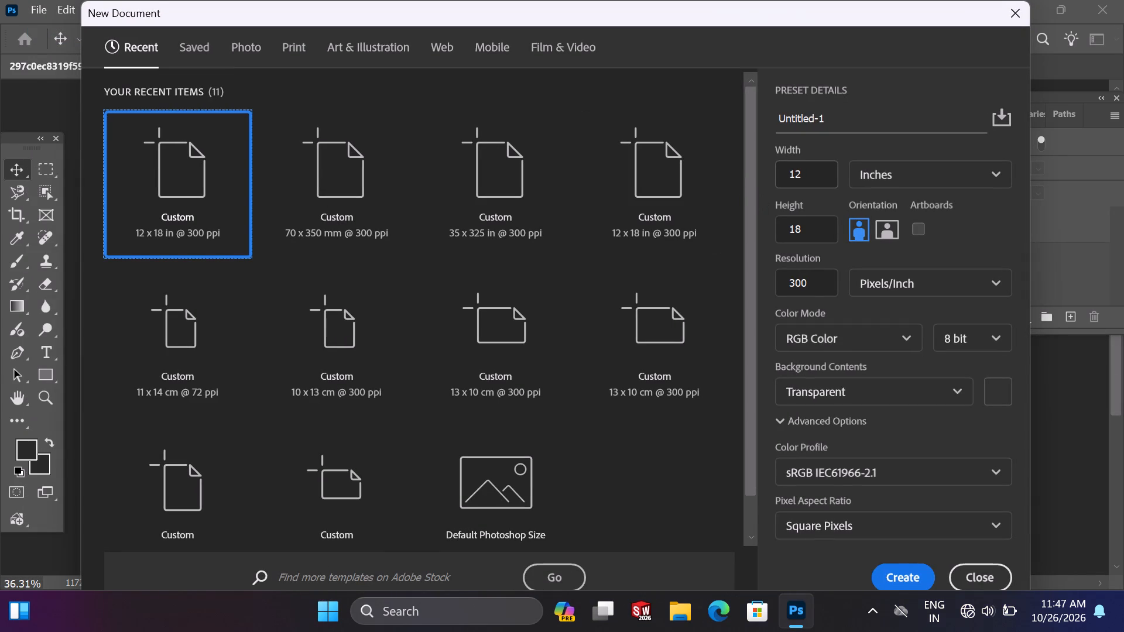
click(810, 179)
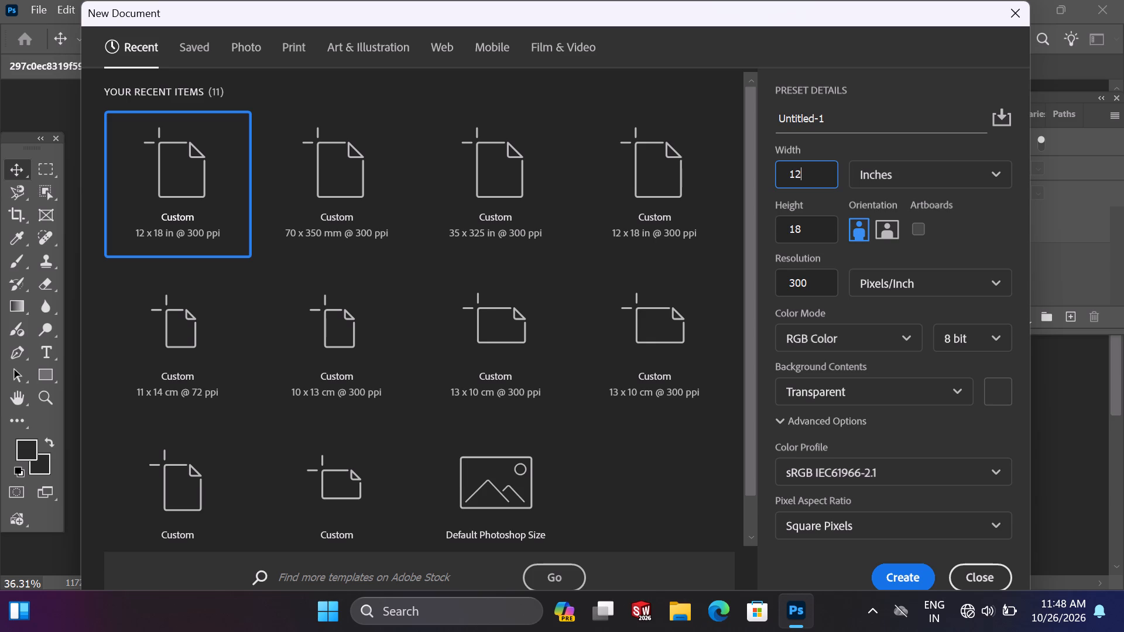
key(BackSpace)
key(BackSpace)
key(BackSpace)
key(BackSpace)
key(BackSpace)
key(BackSpace)
key(BackSpace)
key(BackSpace)
key(BackSpace)
key(BackSpace)
click(935, 177)
click(914, 288)
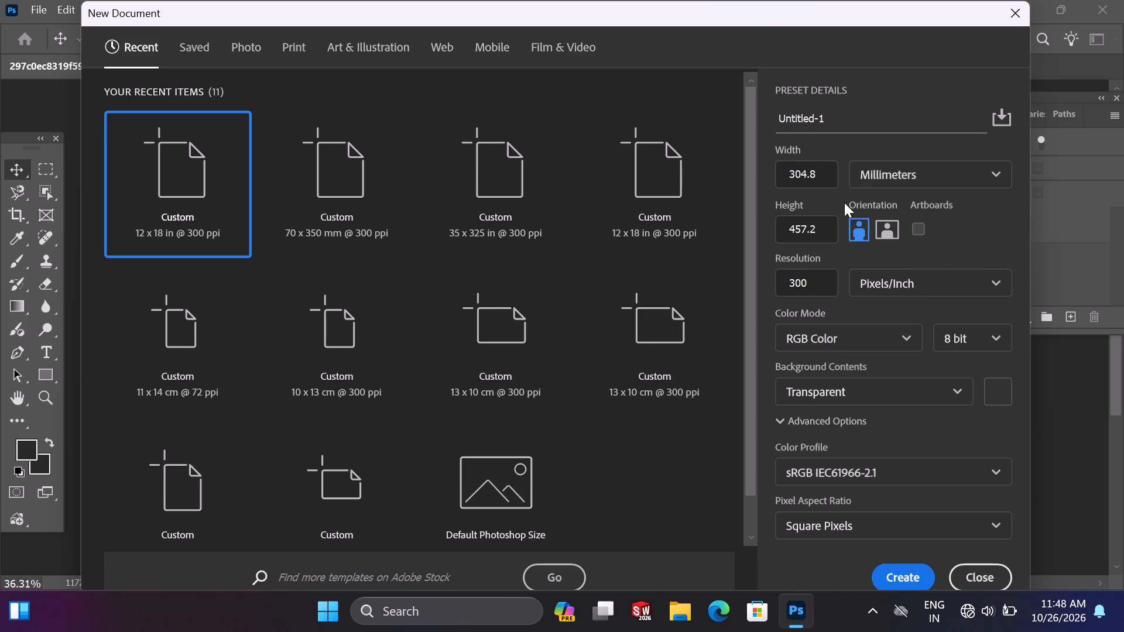
click(827, 167)
key(BackSpace)
key(BackSpace)
key(BackSpace)
key(BackSpace)
key(BackSpace)
key(BackSpace)
key(BackSpace)
key(BackSpace)
key(BackSpace)
key(BackSpace)
key(BackSpace)
key(BackSpace)
key(BackSpace)
key(BackSpace)
key(BackSpace)
key(BackSpace)
key(BackSpace)
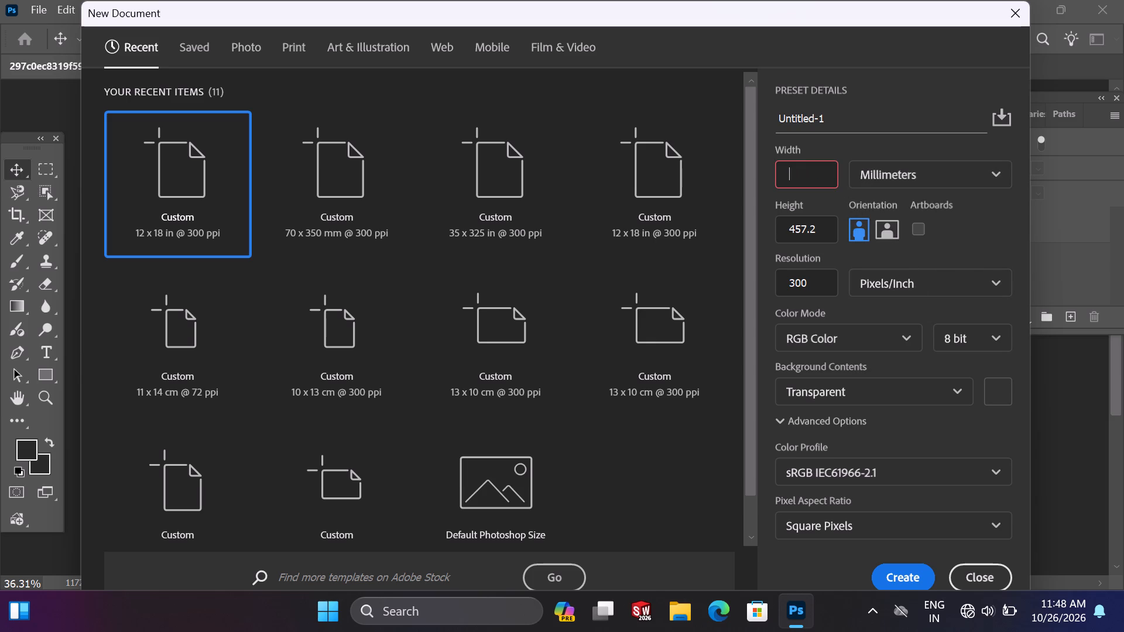
text(90)
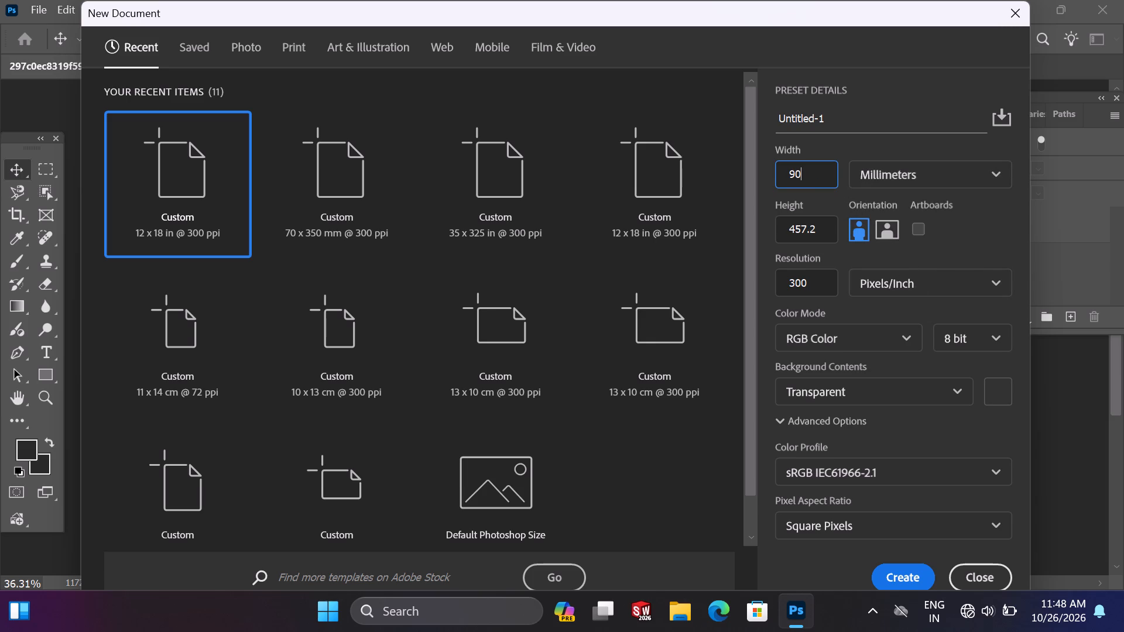
click(830, 229)
key(BackSpace)
key(BackSpace)
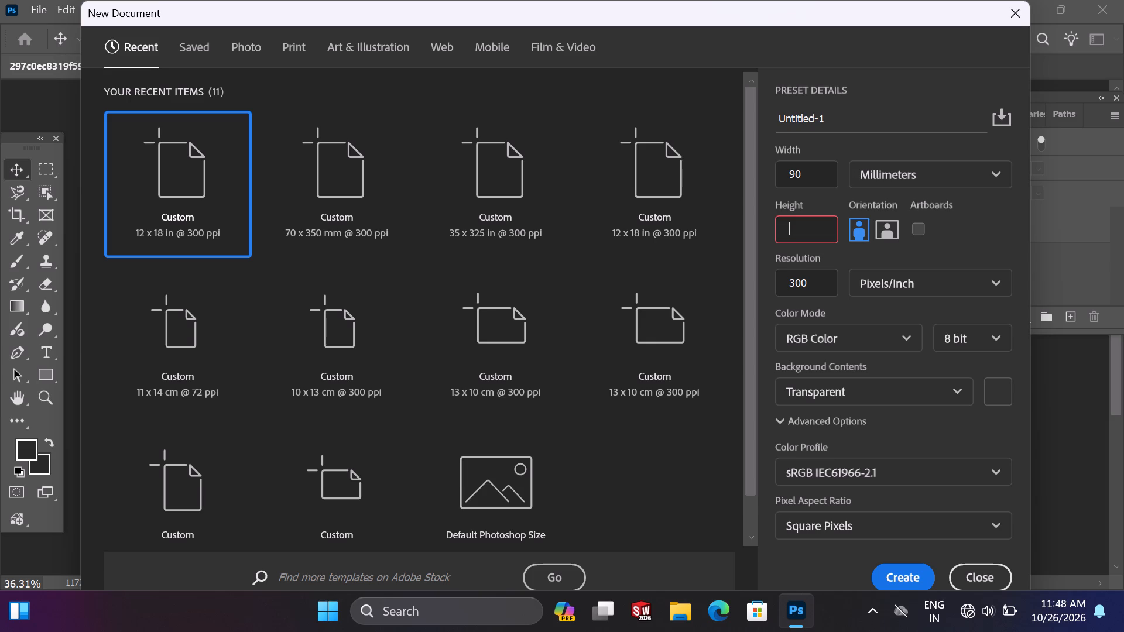
text(100)
click(918, 582)
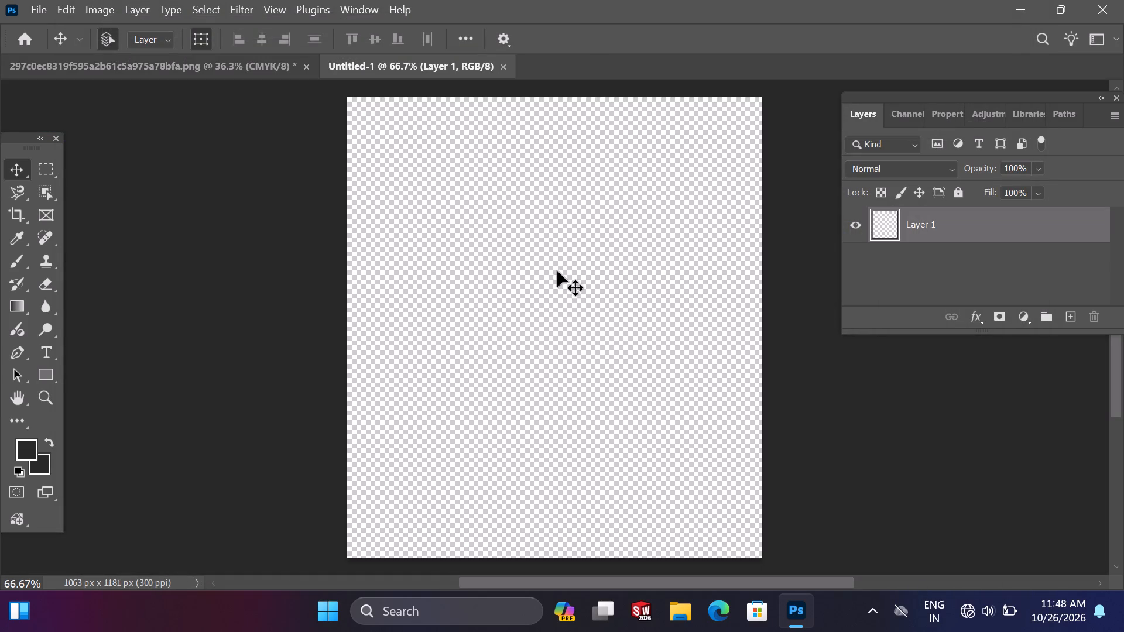
Copy the crest layer from the PNG document into the new 90 x 100 mm document.
click(170, 62)
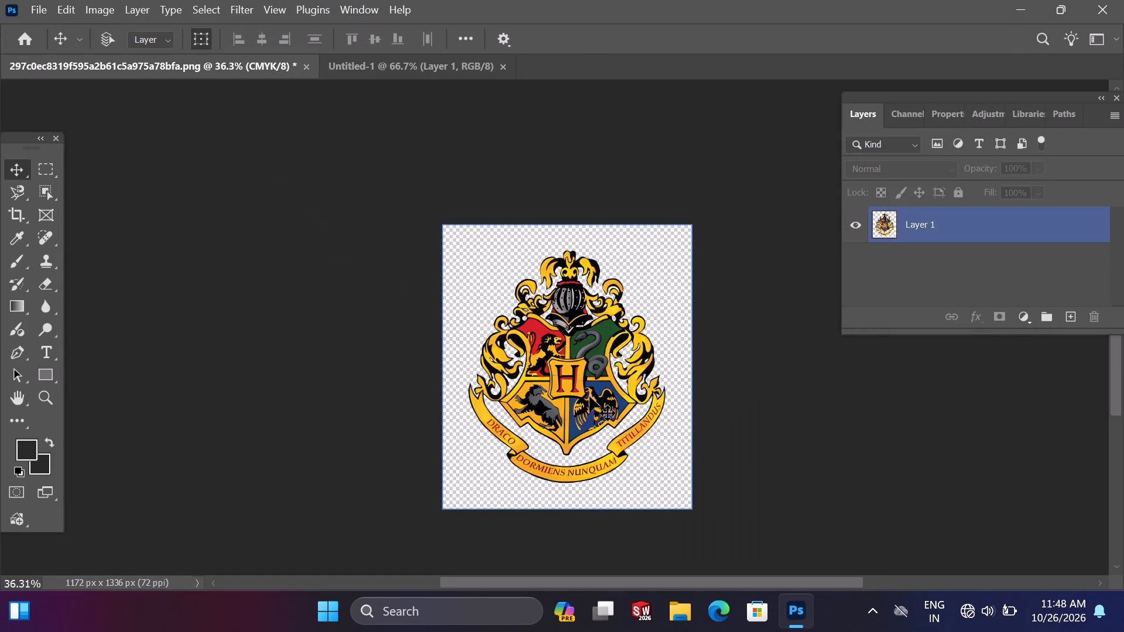
ctrl+drag(582, 389, 557, 265)
click(557, 252)
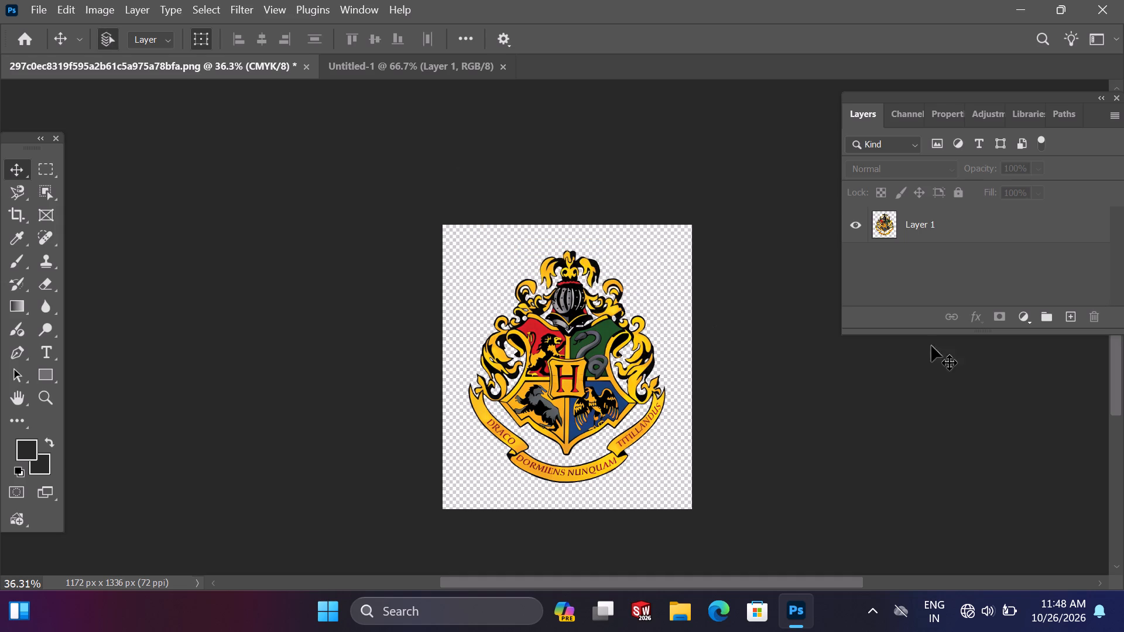
click(999, 221)
ctrl+drag(604, 389, 600, 338)
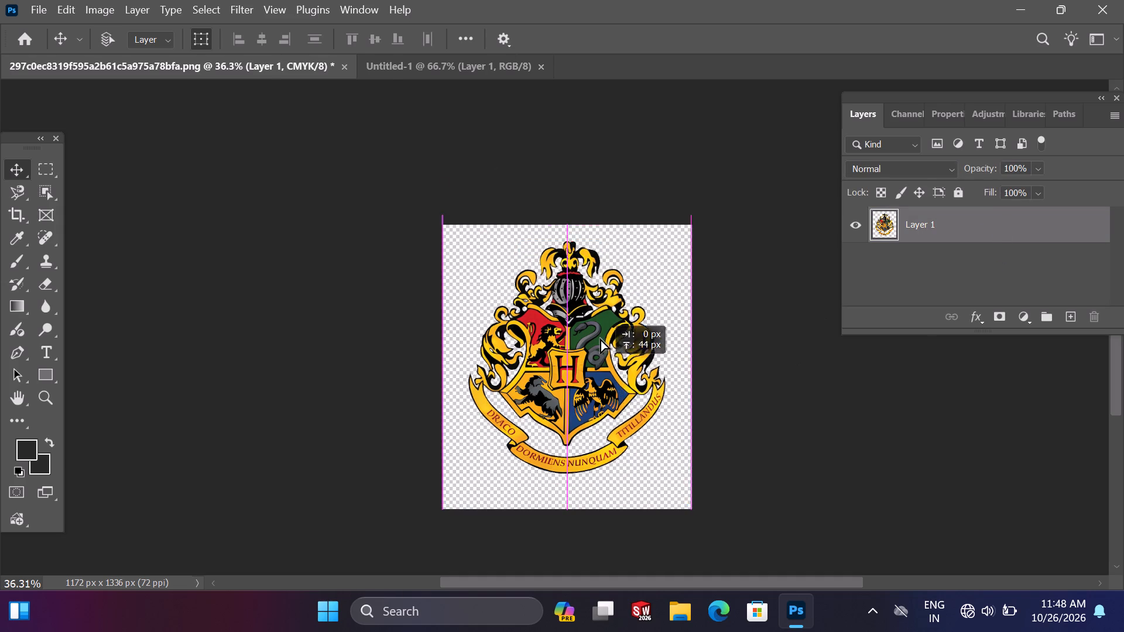
ctrl+drag(600, 338, 494, 63)
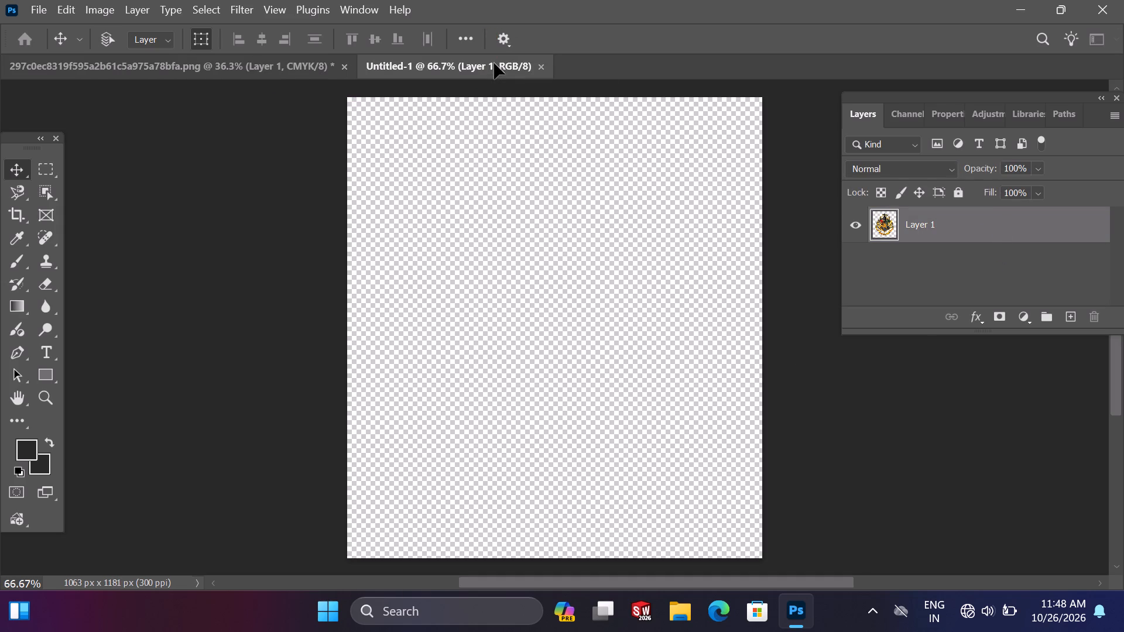
ctrl+drag(494, 63, 534, 247)
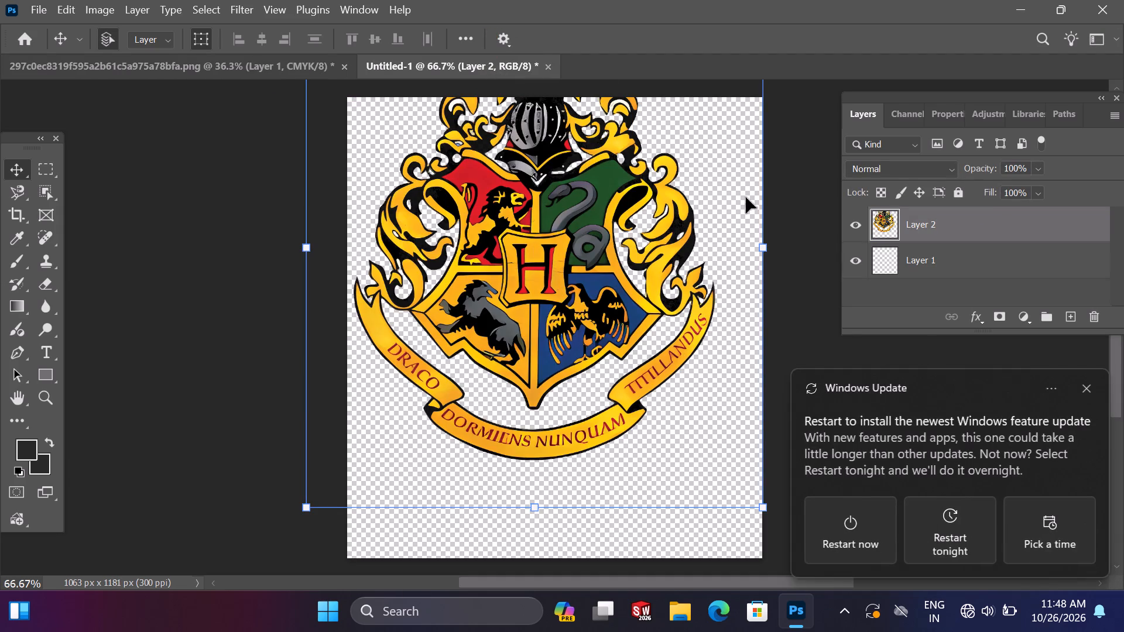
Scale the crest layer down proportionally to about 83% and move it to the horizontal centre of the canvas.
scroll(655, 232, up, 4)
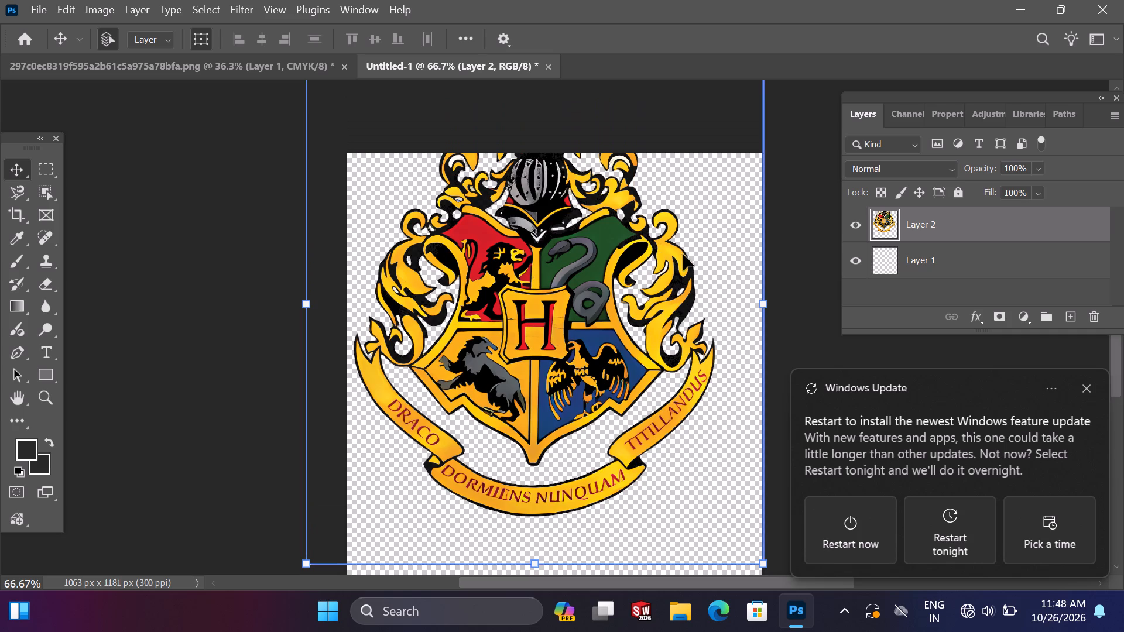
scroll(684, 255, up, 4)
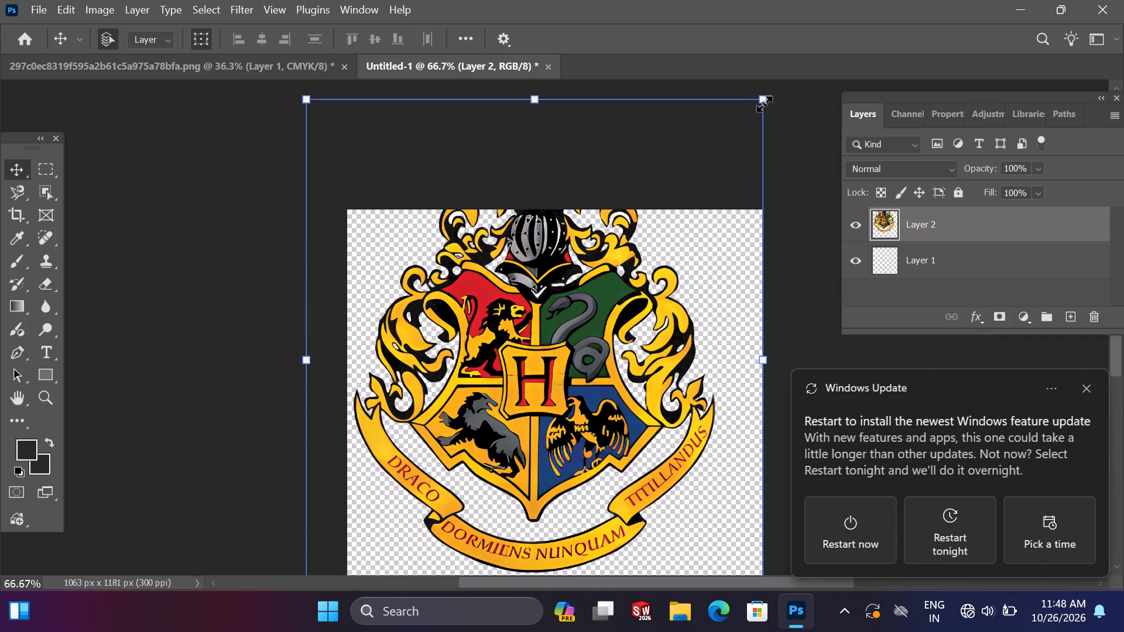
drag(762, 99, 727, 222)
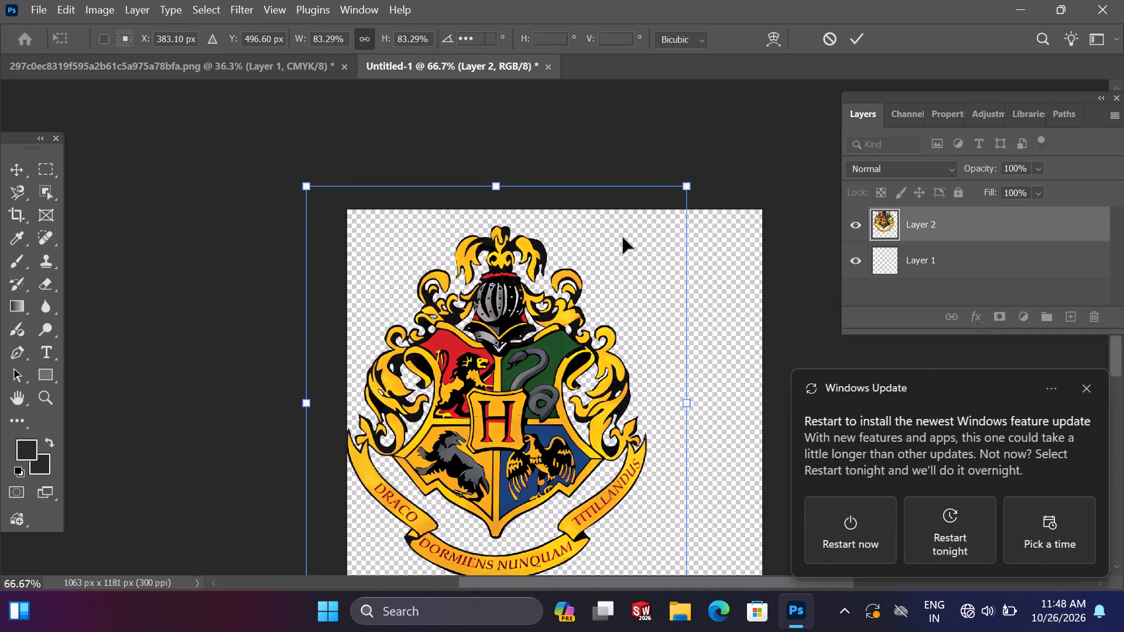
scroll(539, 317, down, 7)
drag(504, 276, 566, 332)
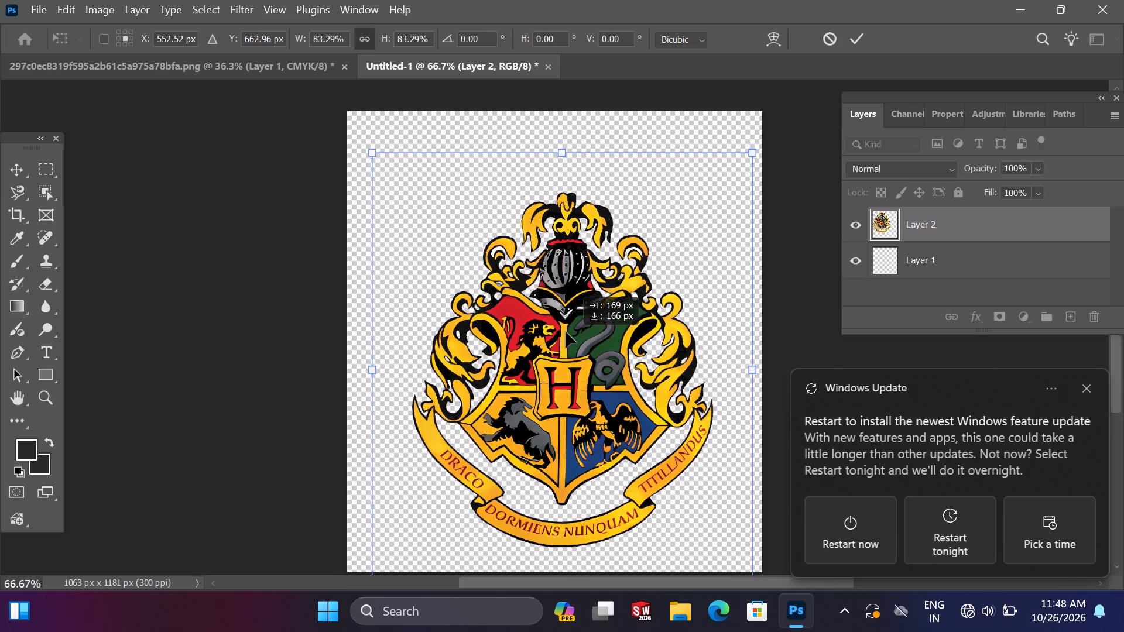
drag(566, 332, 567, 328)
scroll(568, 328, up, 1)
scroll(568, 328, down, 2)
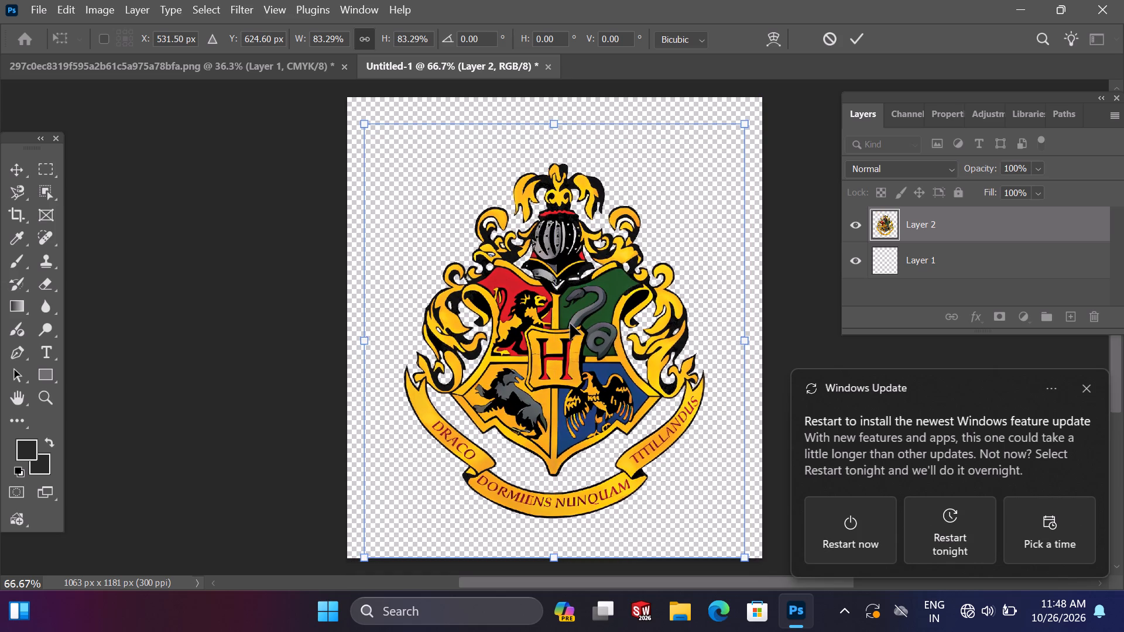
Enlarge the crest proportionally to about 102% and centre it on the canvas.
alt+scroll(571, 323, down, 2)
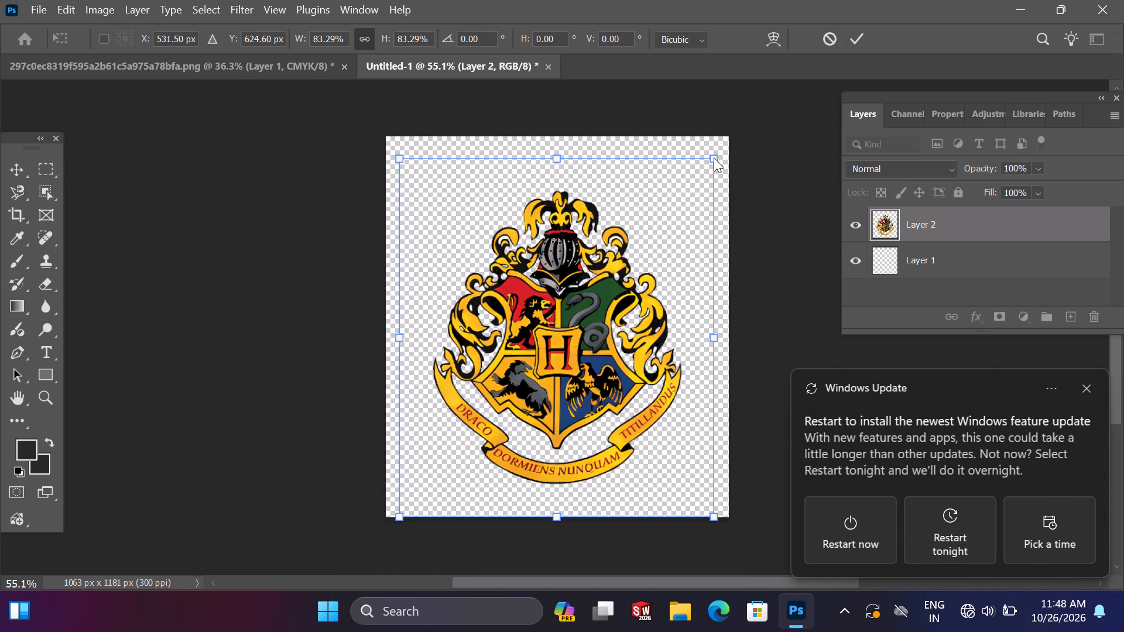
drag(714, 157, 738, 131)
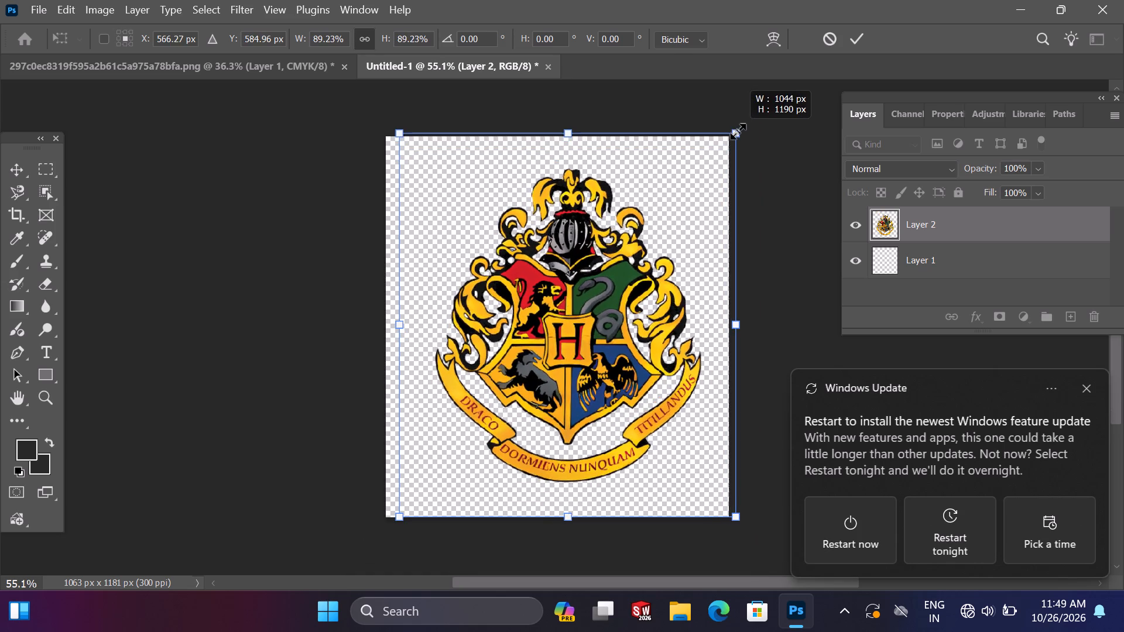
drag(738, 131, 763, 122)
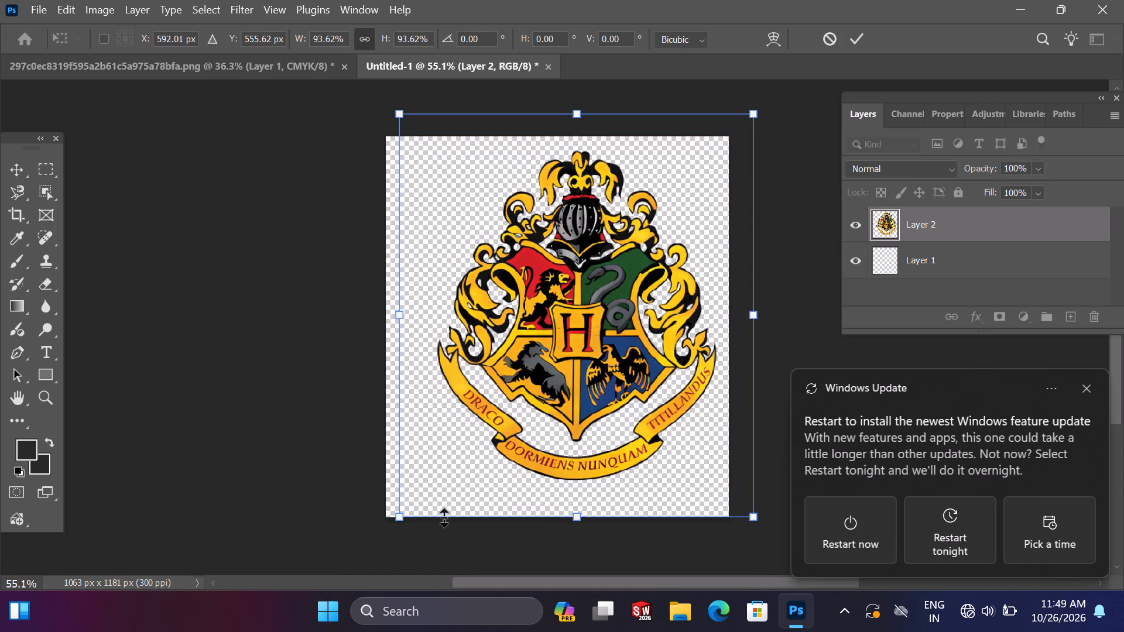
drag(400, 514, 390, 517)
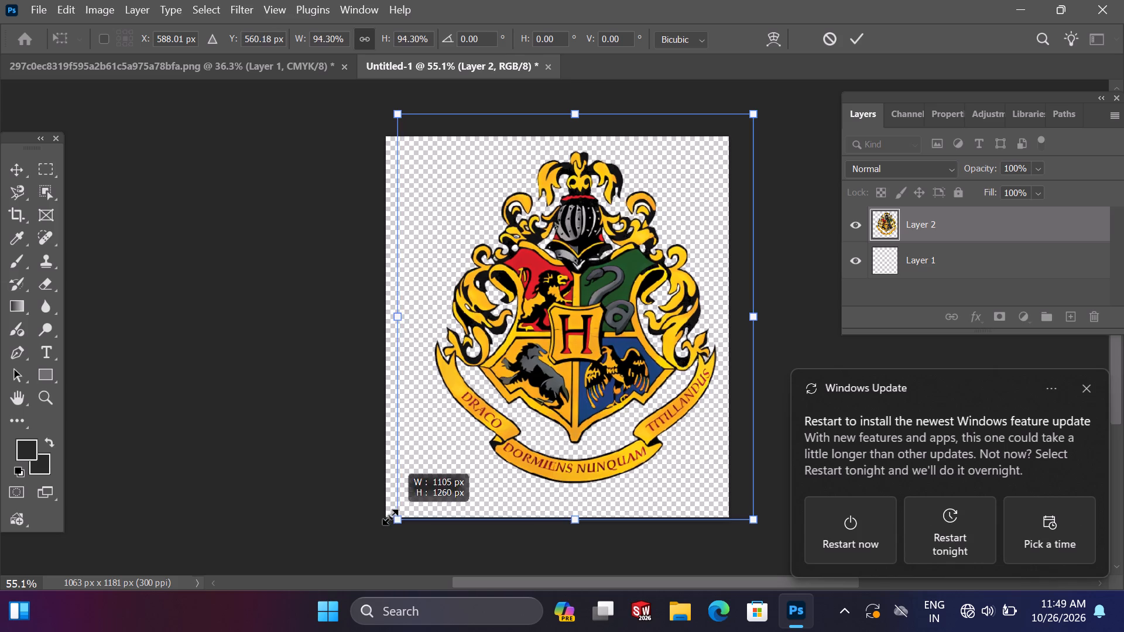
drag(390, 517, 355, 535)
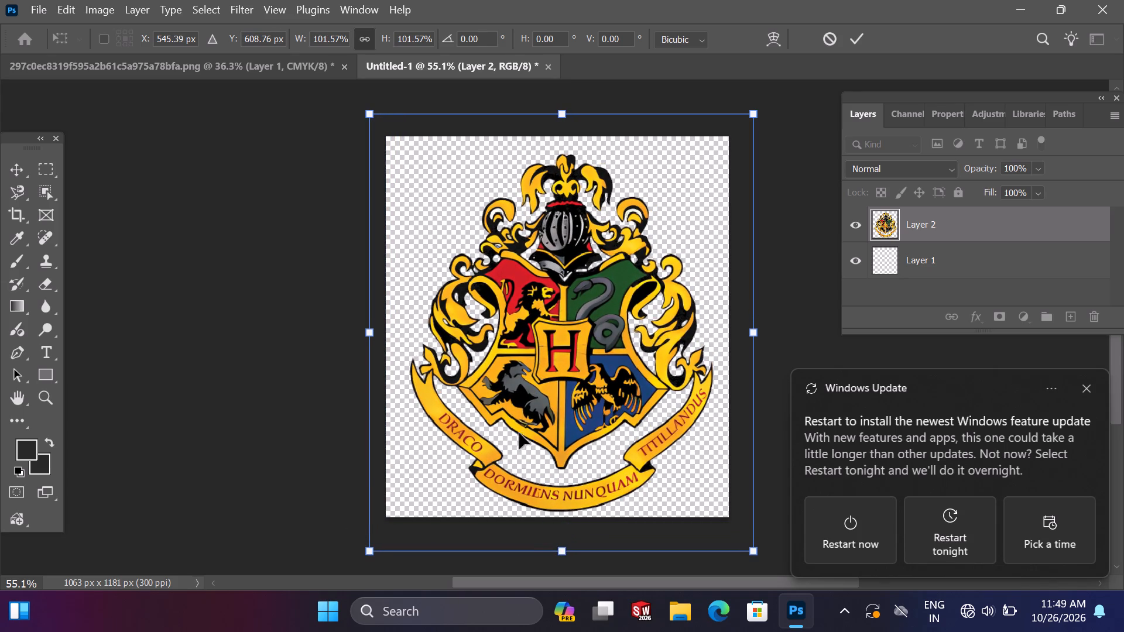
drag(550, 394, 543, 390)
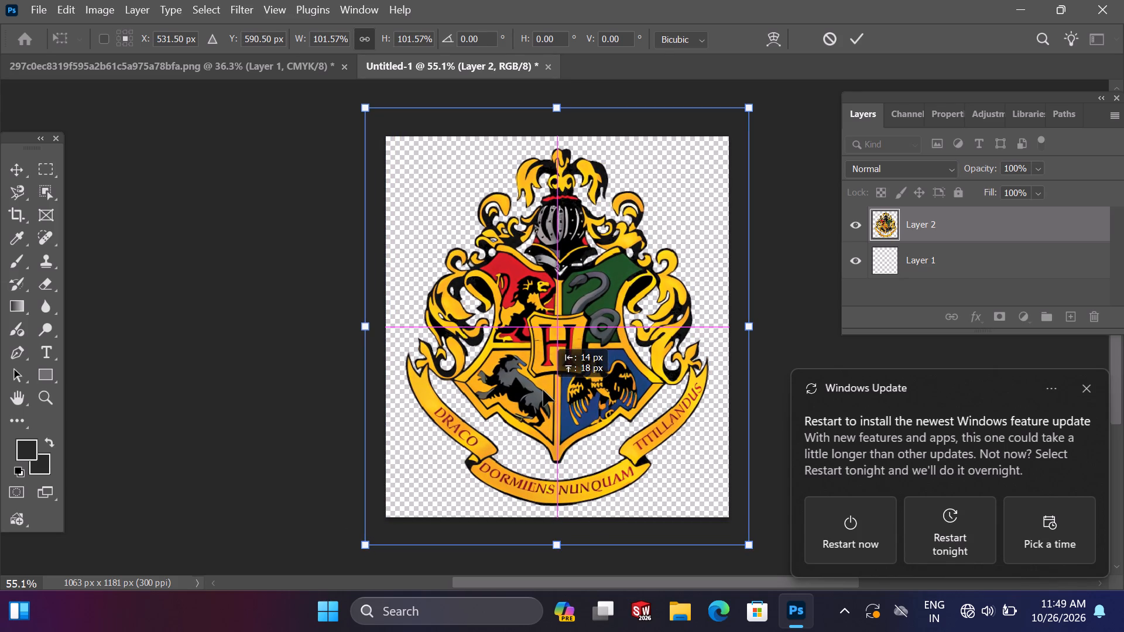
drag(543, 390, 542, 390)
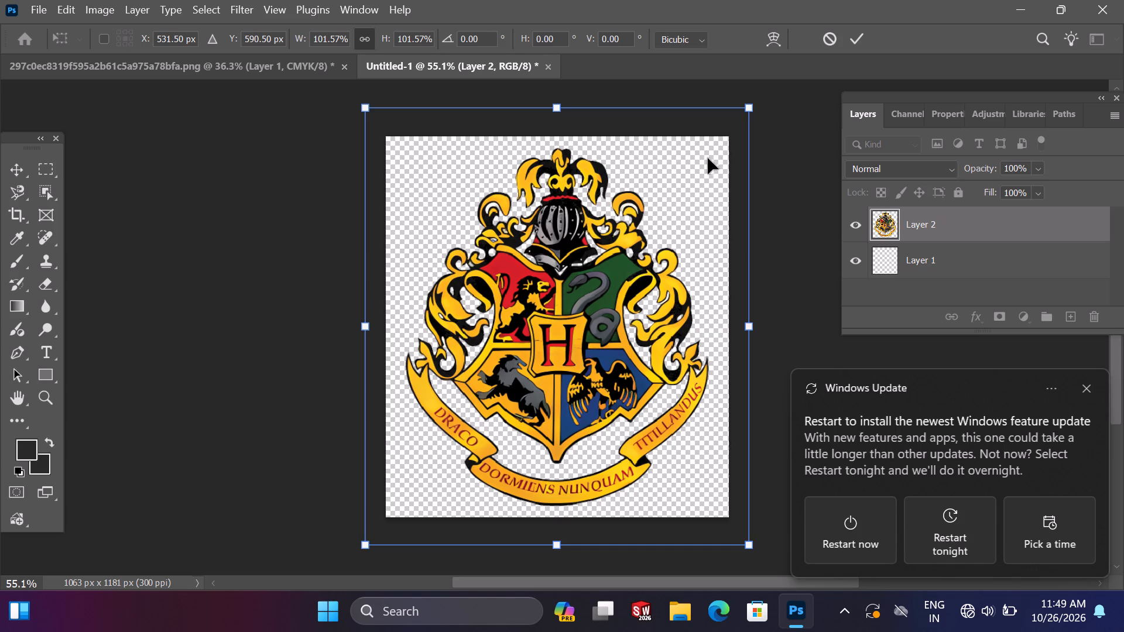
Scale the crest proportionally to about 97%, centre it on the canvas both ways, and apply the transform.
drag(748, 109, 734, 133)
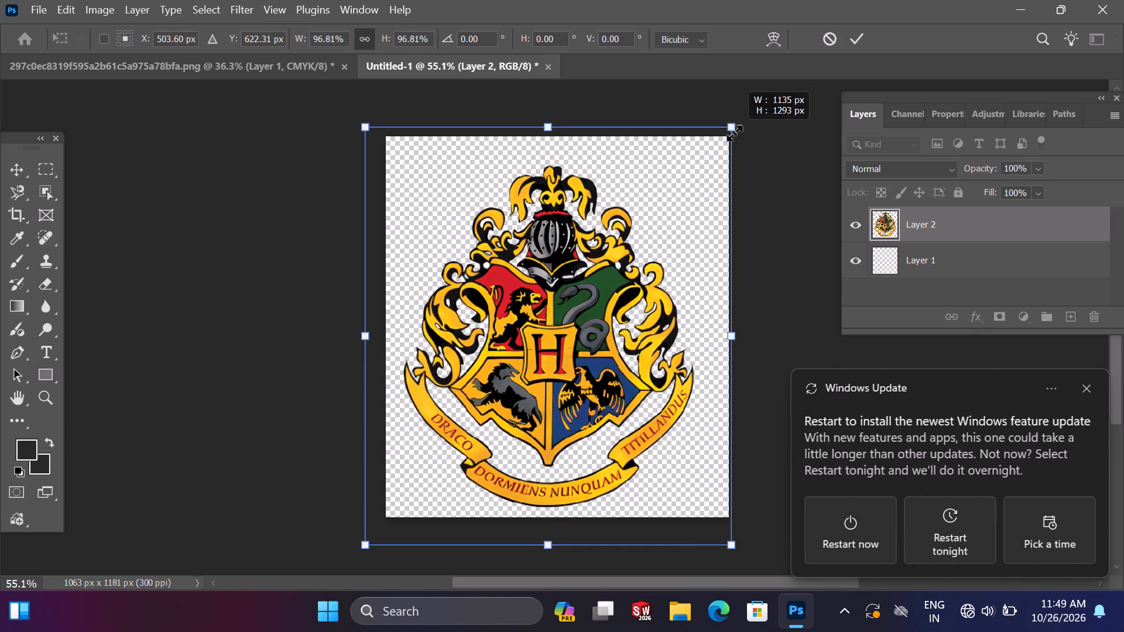
drag(734, 133, 734, 133)
drag(540, 359, 550, 349)
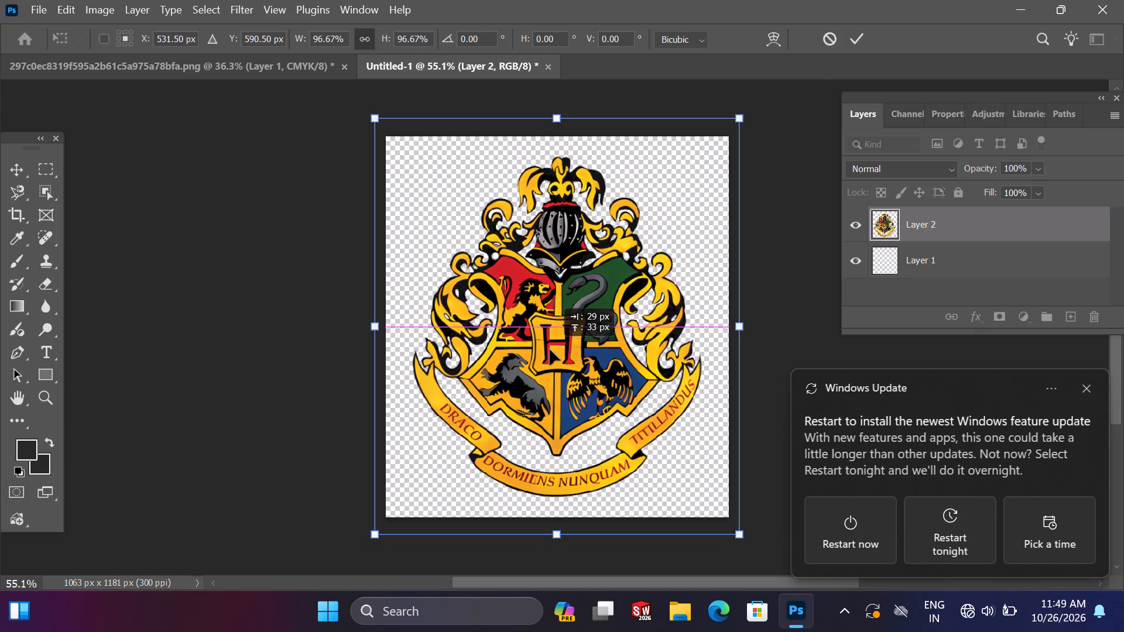
drag(550, 349, 553, 344)
click(789, 331)
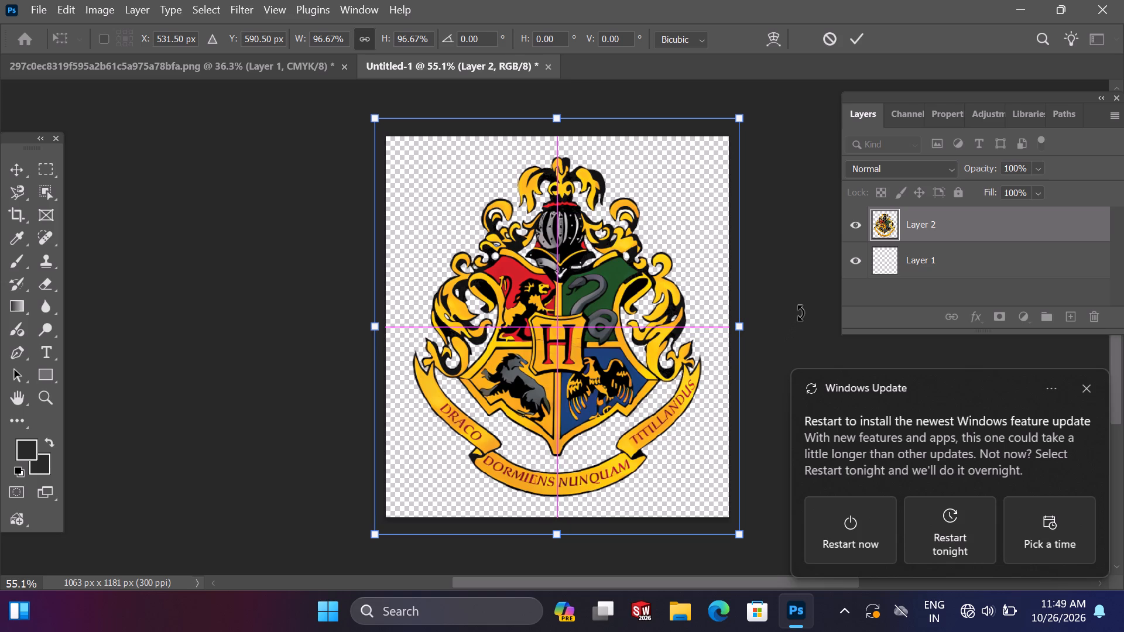
key(Return)
key(Return)
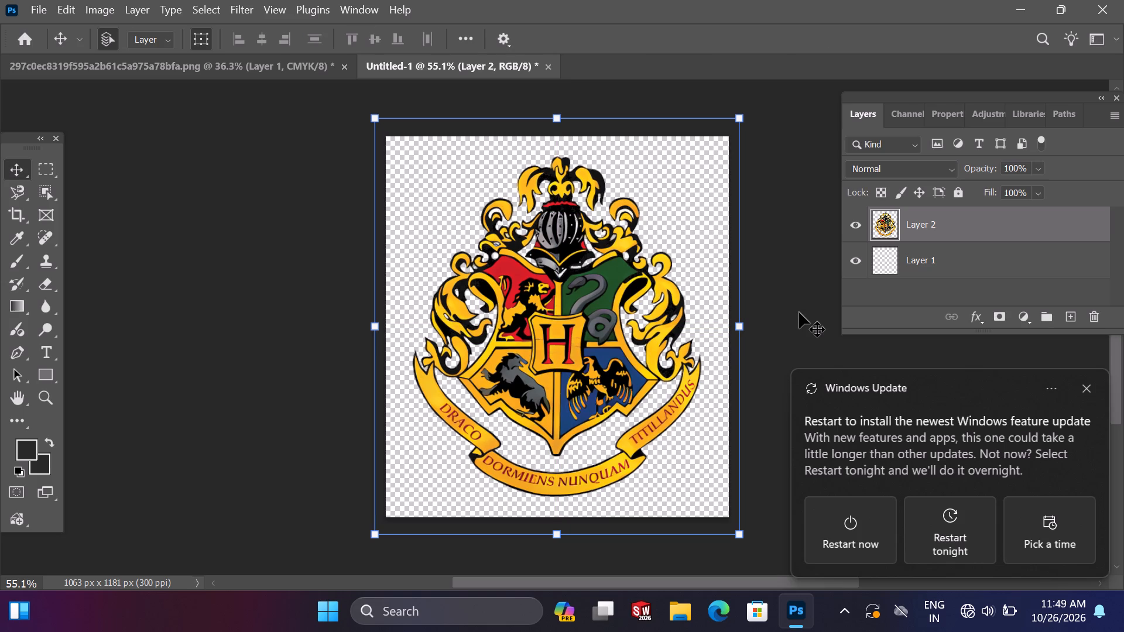
click(799, 312)
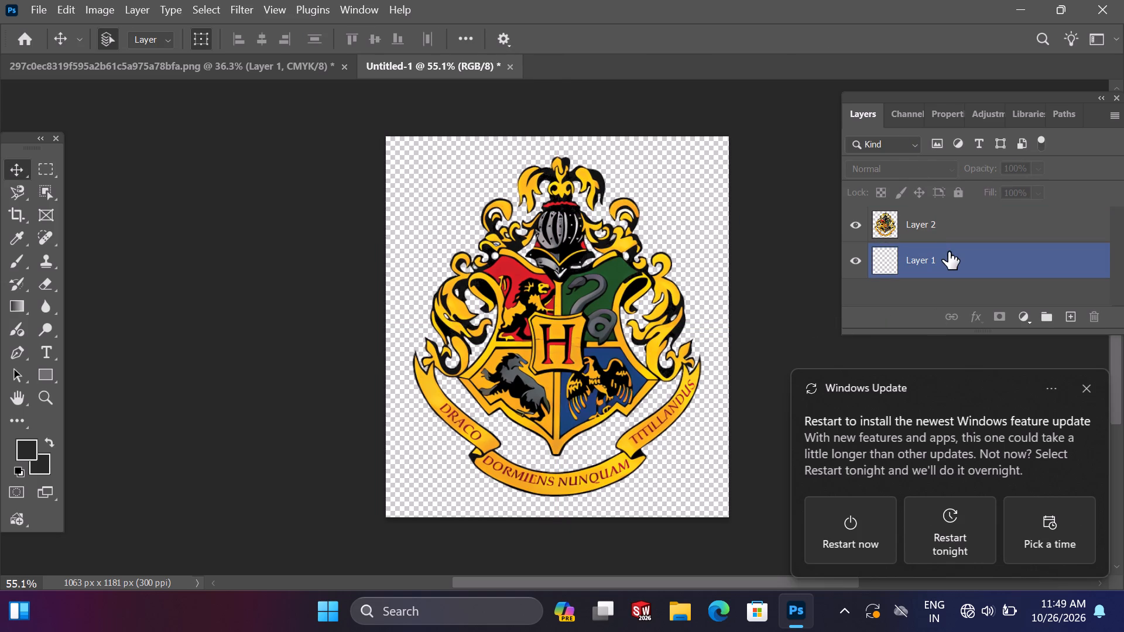
Dismiss the Windows Update notification.
click(1087, 392)
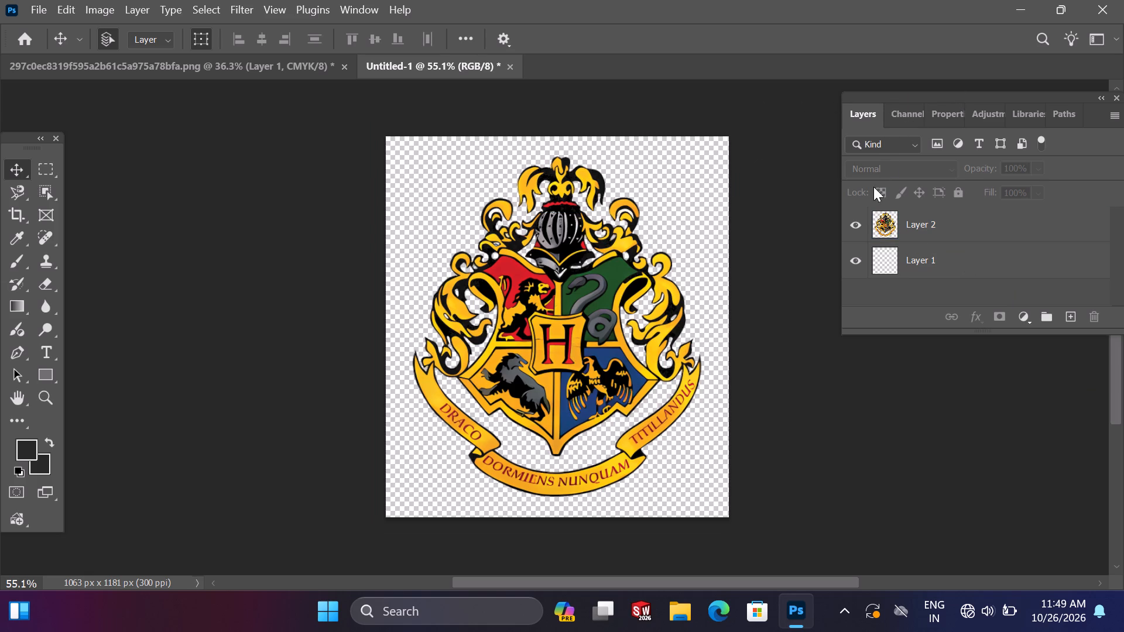
Convert the new document to CMYK Color mode, merging its layers.
click(101, 6)
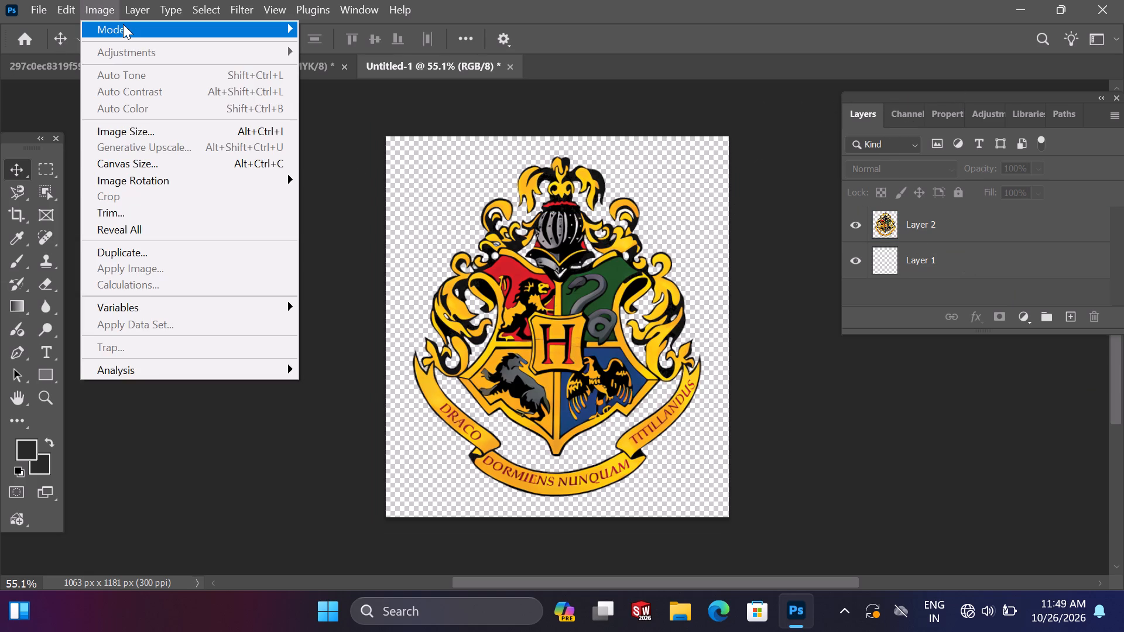
click(321, 109)
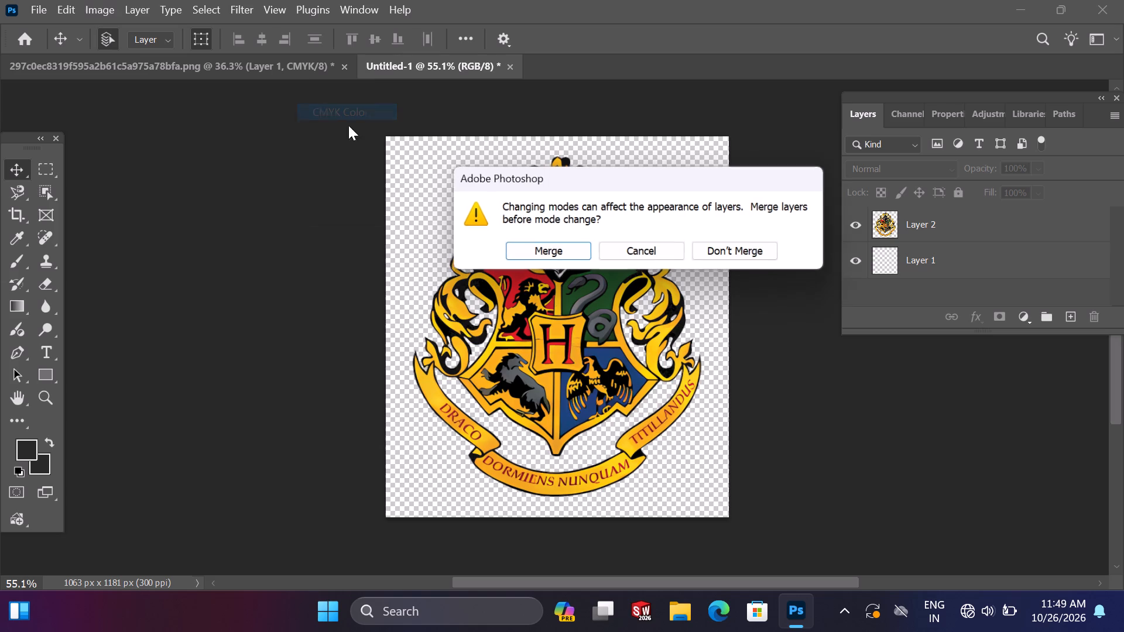
click(567, 253)
click(607, 277)
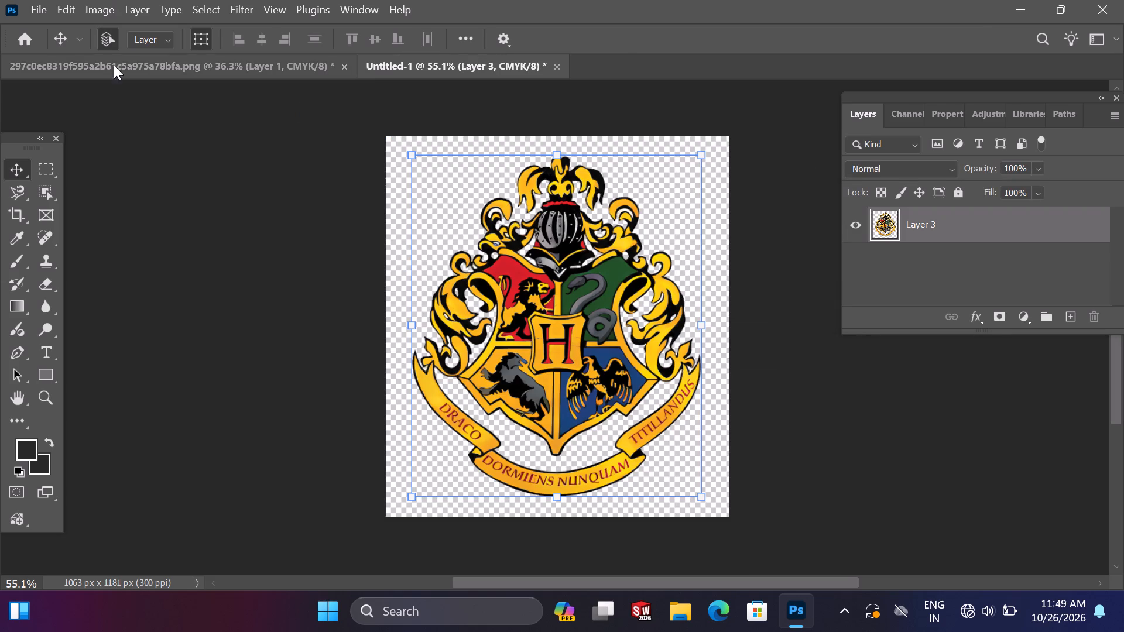
Check the document's image size and its colour channels.
click(104, 6)
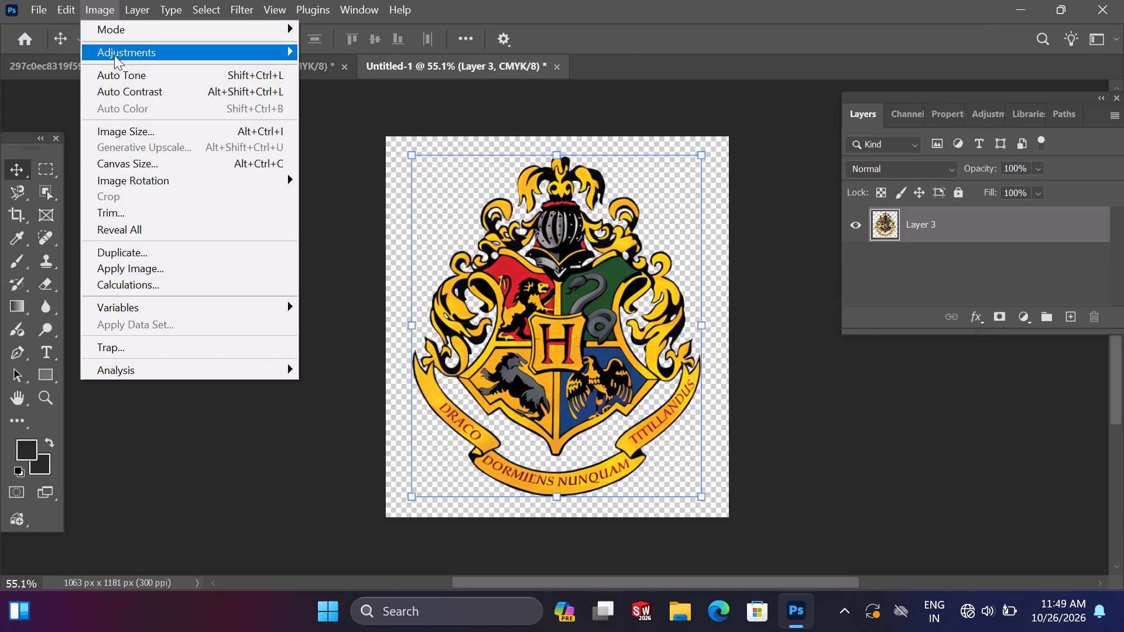
click(176, 132)
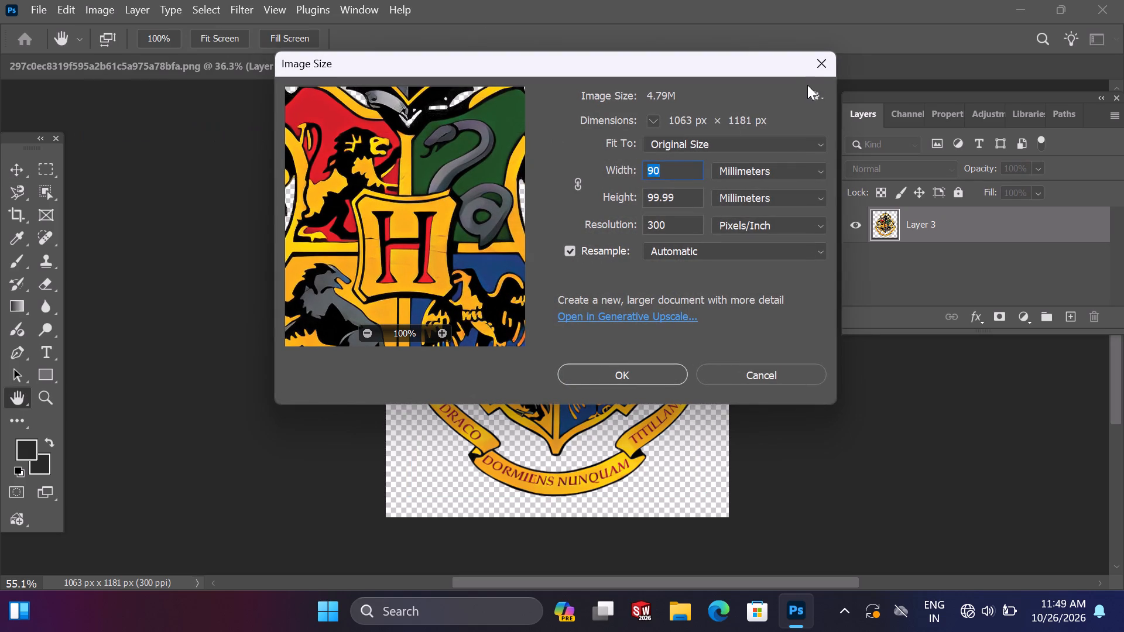
click(826, 65)
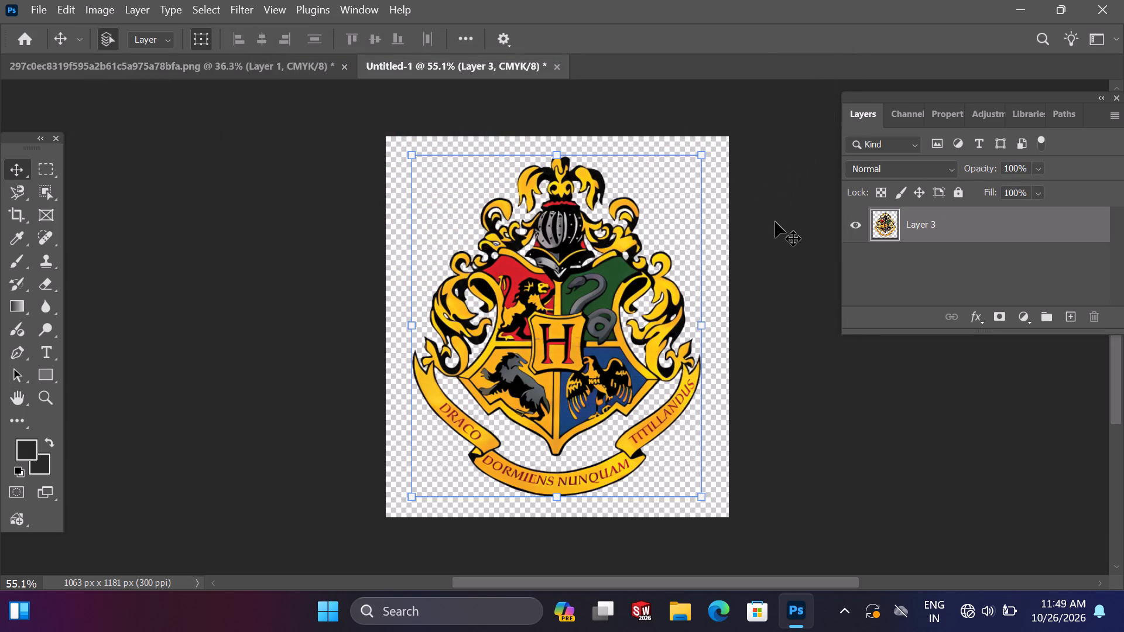
click(909, 109)
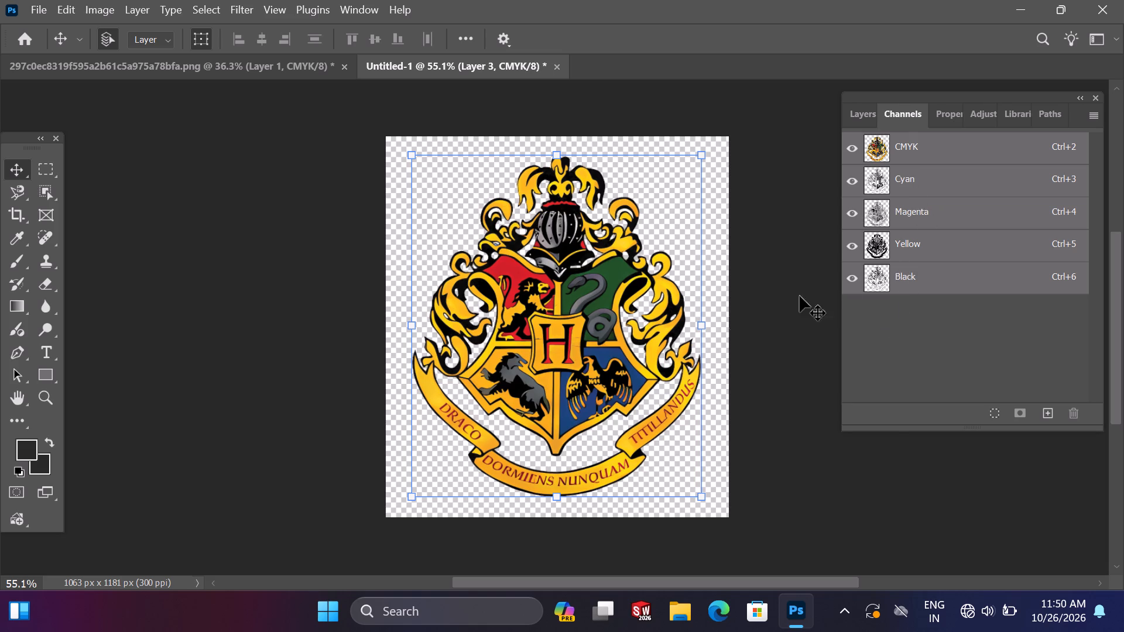
click(866, 107)
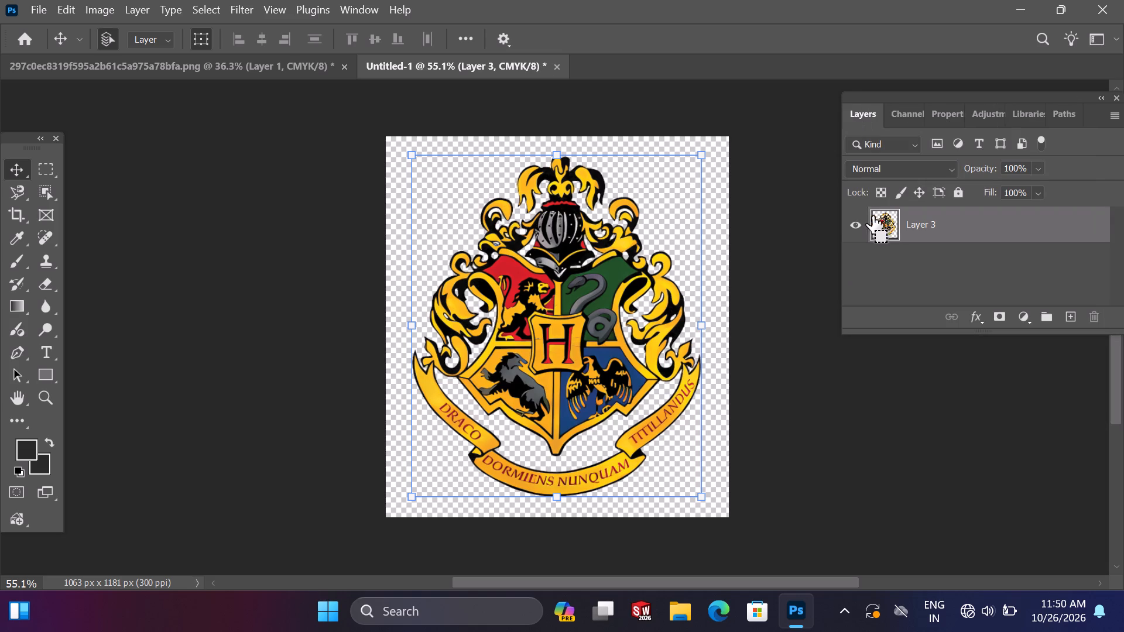
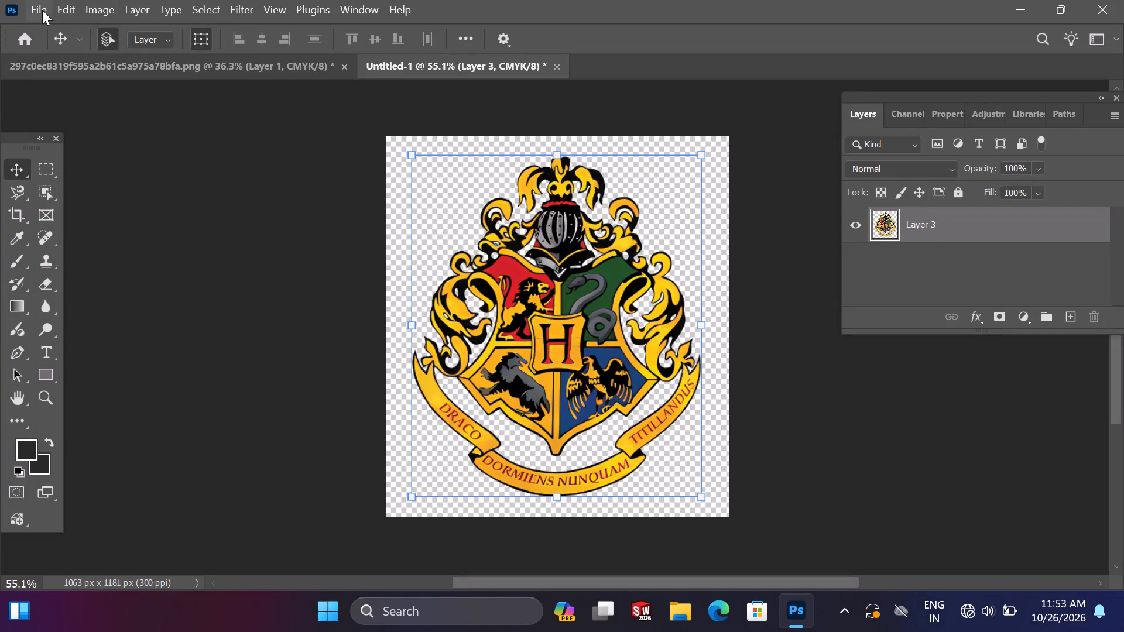
Create a new 90 x 150 mm document at 300 pixels/inch in RGB Color with transparent background contents.
click(42, 10)
click(46, 22)
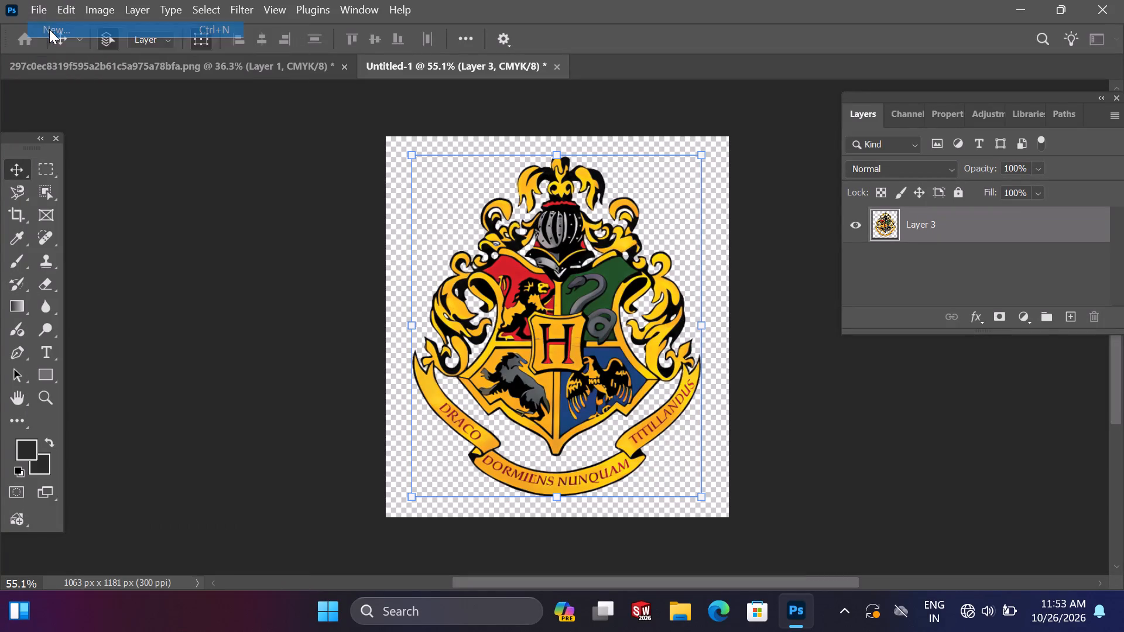
click(822, 224)
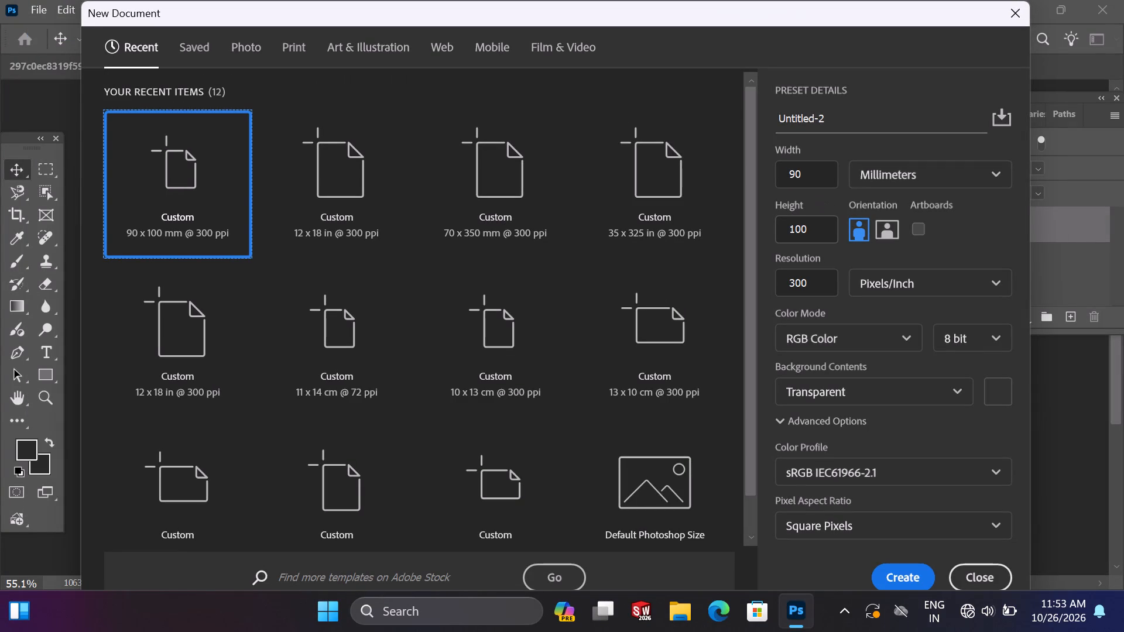
key(BackSpace)
key(BackSpace)
key(BackSpace)
key(BackSpace)
key(BackSpace)
key(BackSpace)
key(BackSpace)
key(BackSpace)
key(BackSpace)
key(BackSpace)
key(BackSpace)
key(BackSpace)
key(BackSpace)
key(BackSpace)
key(BackSpace)
key(BackSpace)
key(BackSpace)
key(BackSpace)
key(BackSpace)
key(BackSpace)
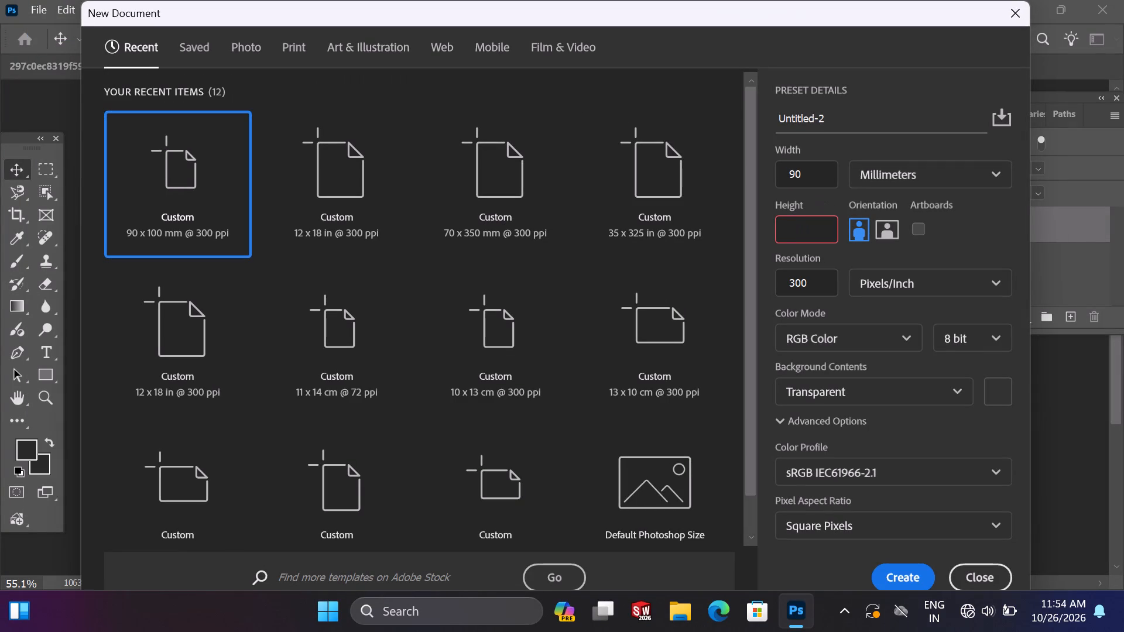
text(250)
key(BackSpace)
key(BackSpace)
key(BackSpace)
key(BackSpace)
key(BackSpace)
key(BackSpace)
key(BackSpace)
key(BackSpace)
key(BackSpace)
key(BackSpace)
key(BackSpace)
key(BackSpace)
key(BackSpace)
key(BackSpace)
key(BackSpace)
key(BackSpace)
key(BackSpace)
text(150)
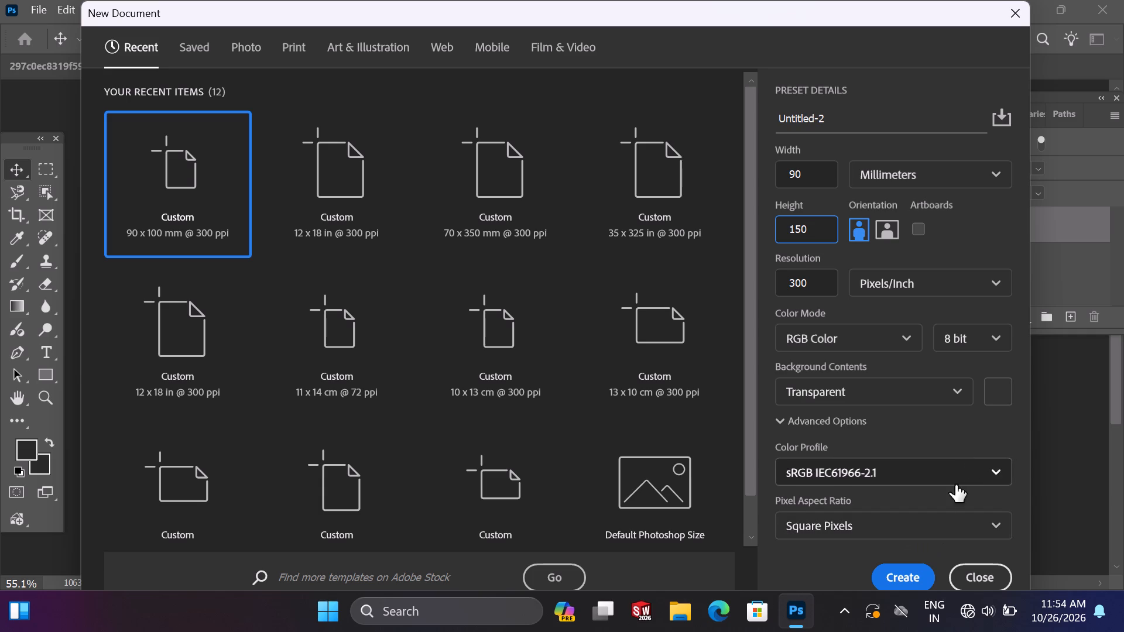
scroll(918, 508, down, 3)
click(897, 571)
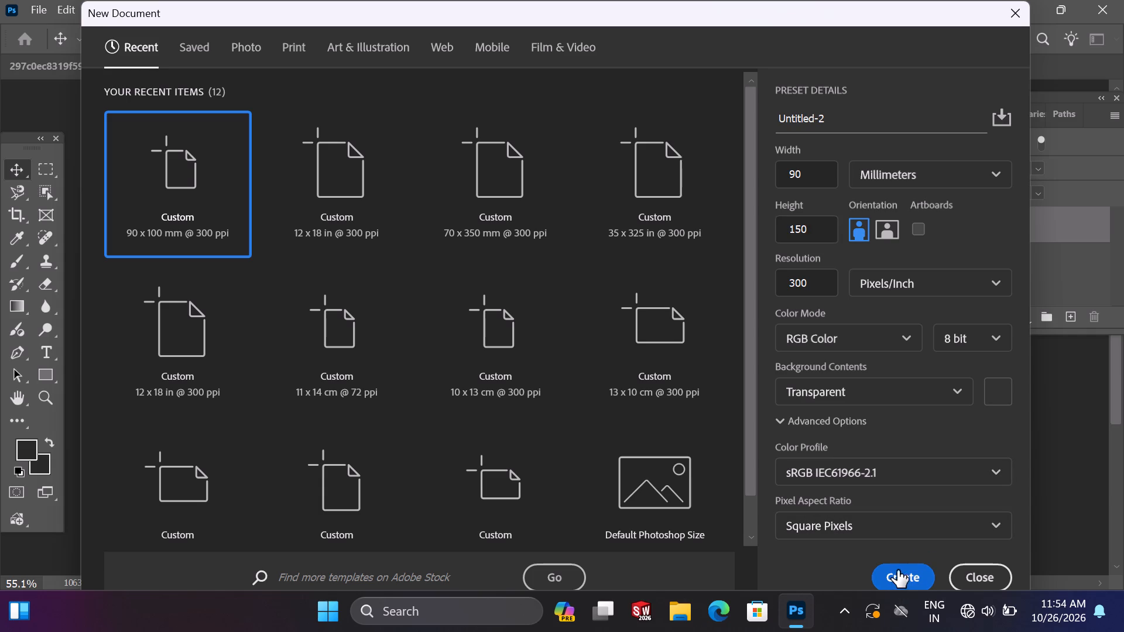
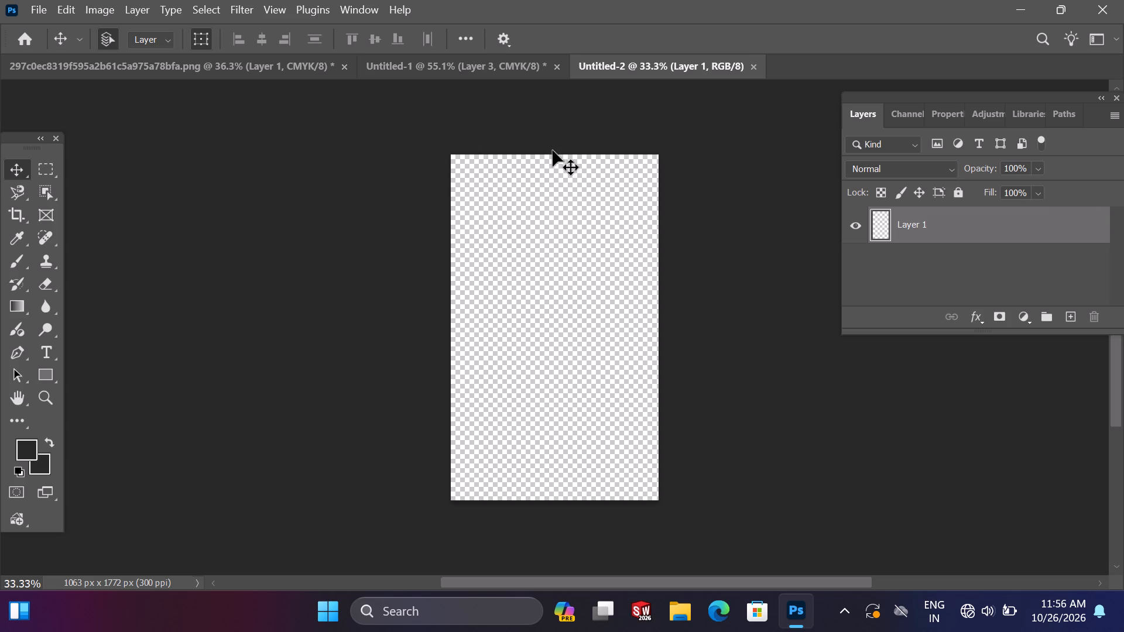
Copy the crest from Untitled-1 into the Untitled-2 document and place it horizontally centred in the canvas's upper part.
click(476, 57)
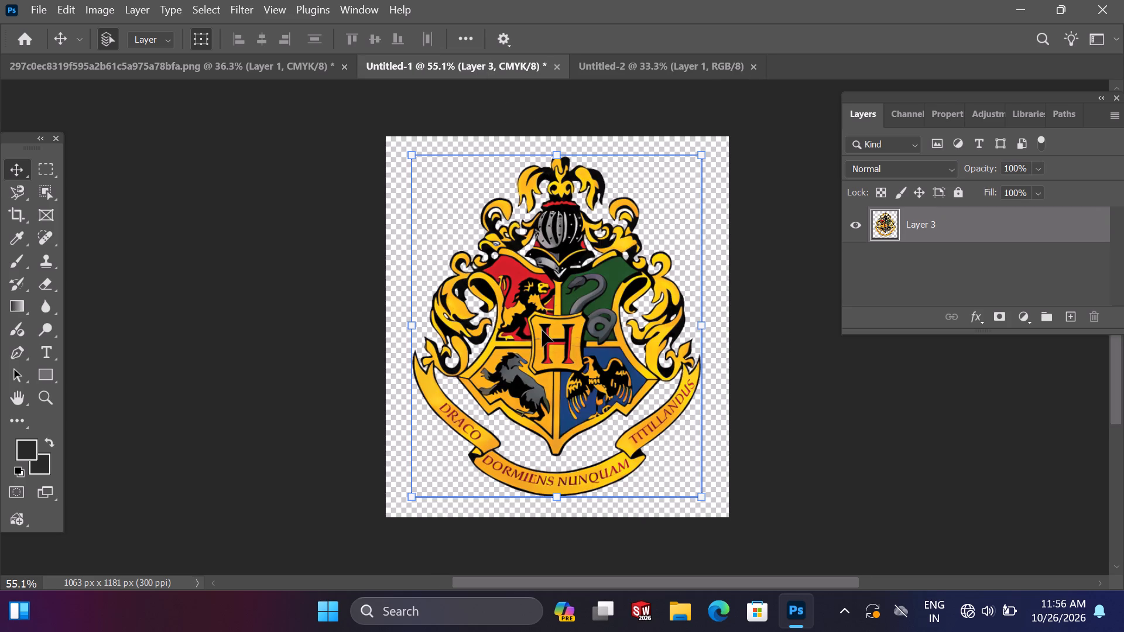
ctrl+drag(542, 331, 649, 98)
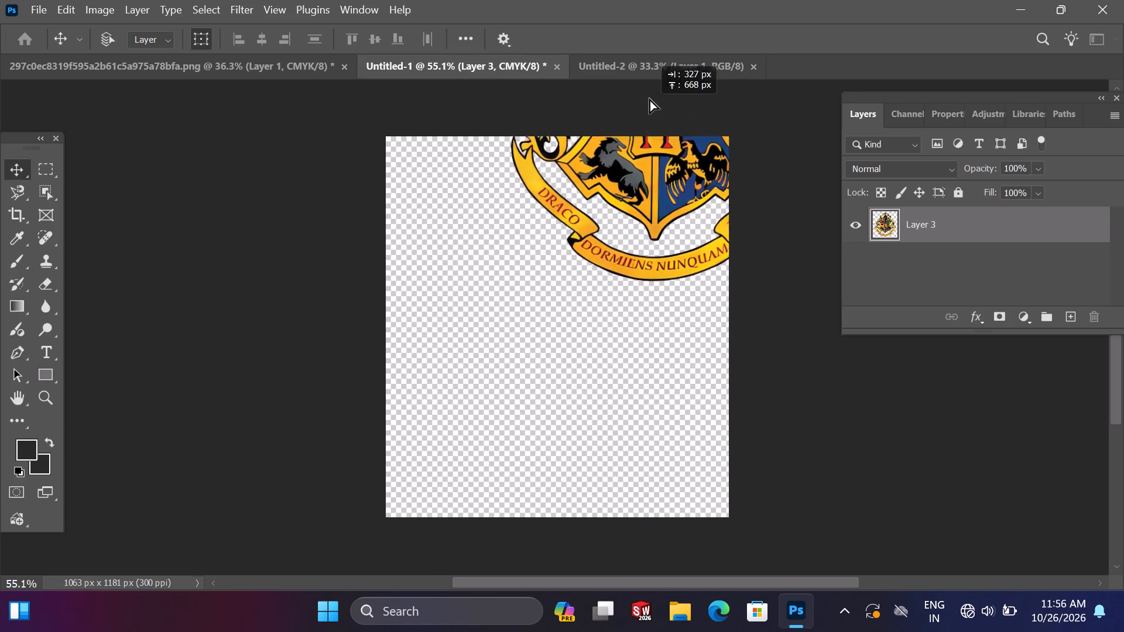
ctrl+drag(649, 98, 542, 265)
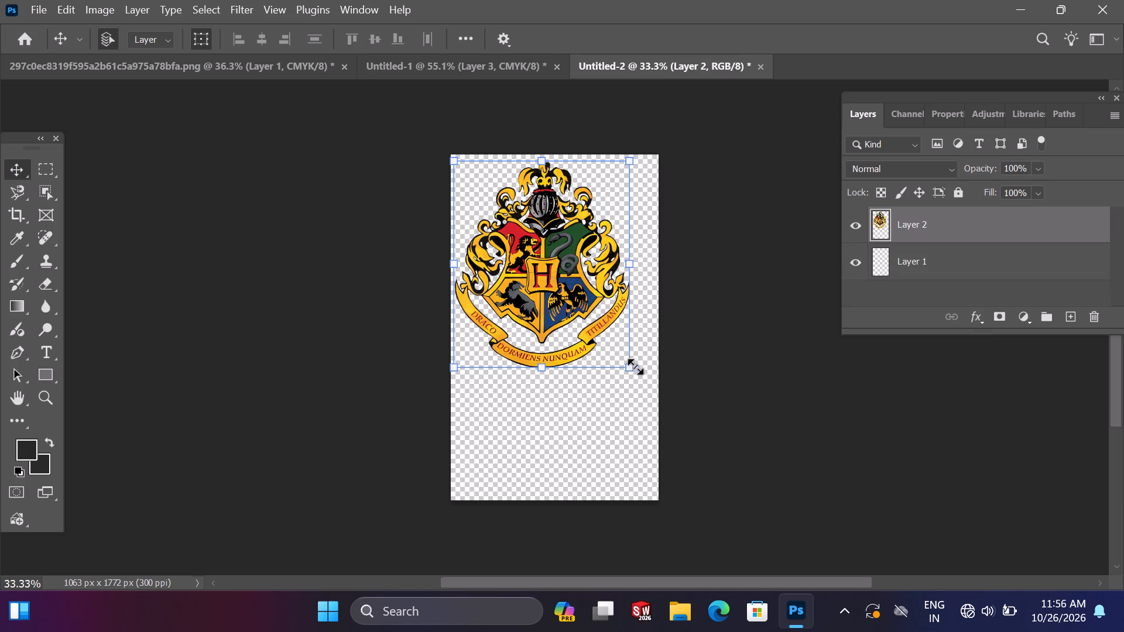
drag(557, 305, 573, 321)
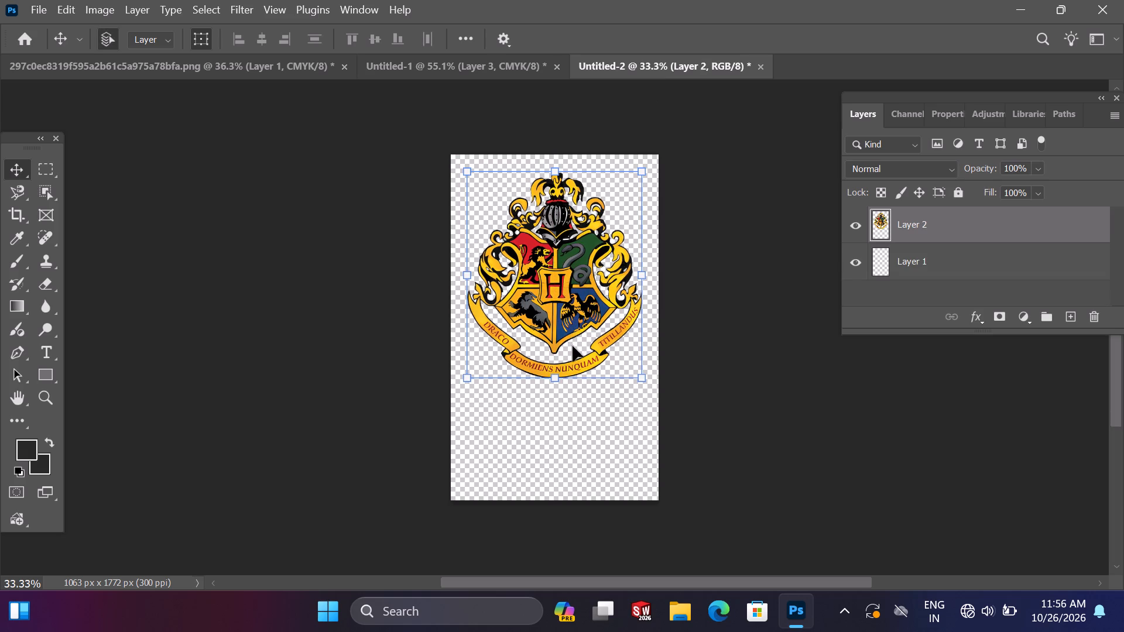
key(Return)
click(856, 455)
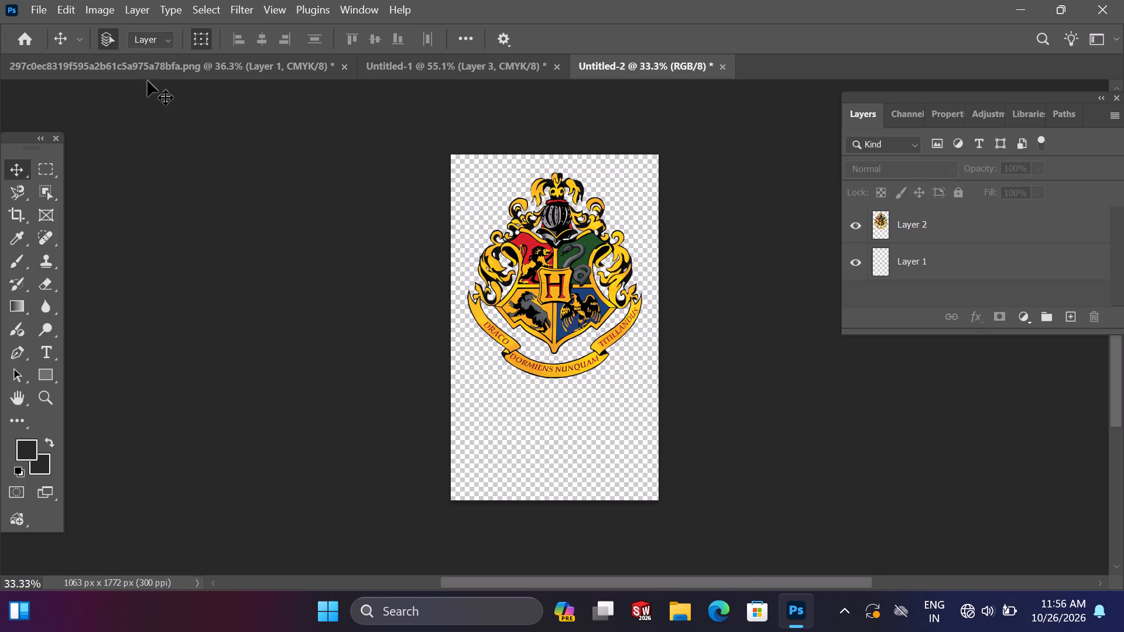
Add a text layer just below the crest reading "ABC" on the first line and "INTERNATIONAL" on the second.
click(40, 353)
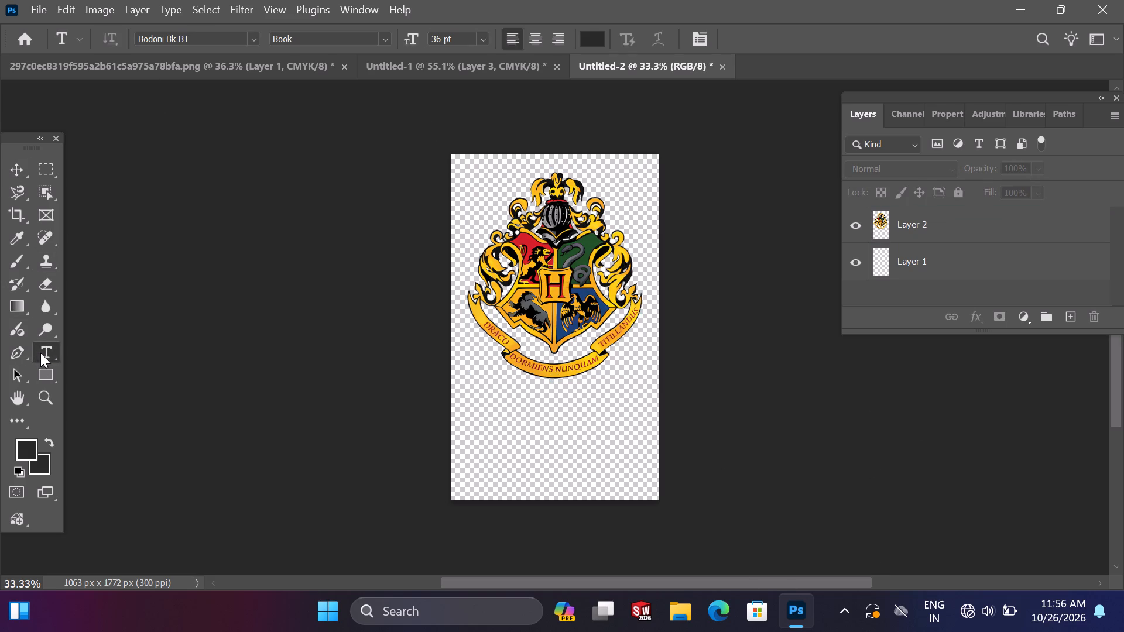
click(494, 394)
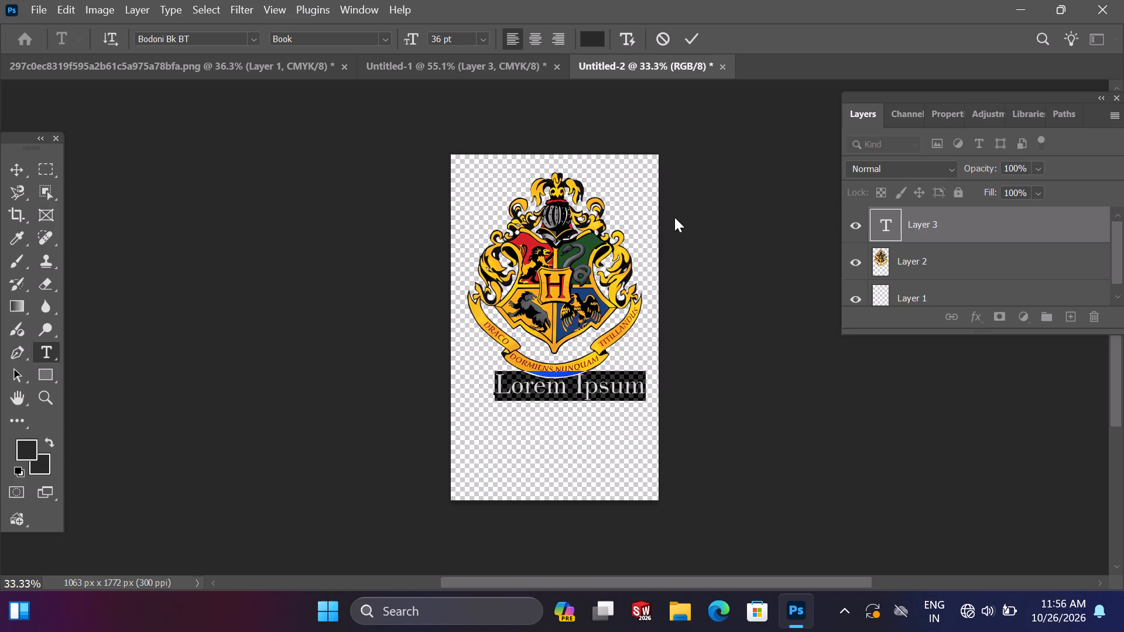
key(a)
key(b)
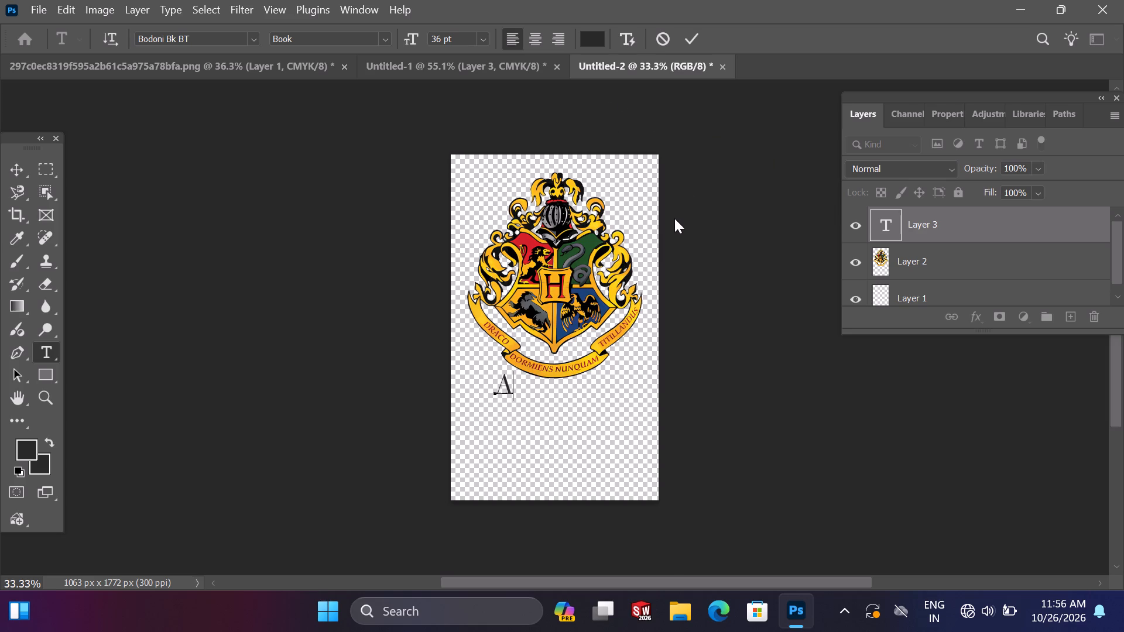
key(c)
key(Return)
text(IN)
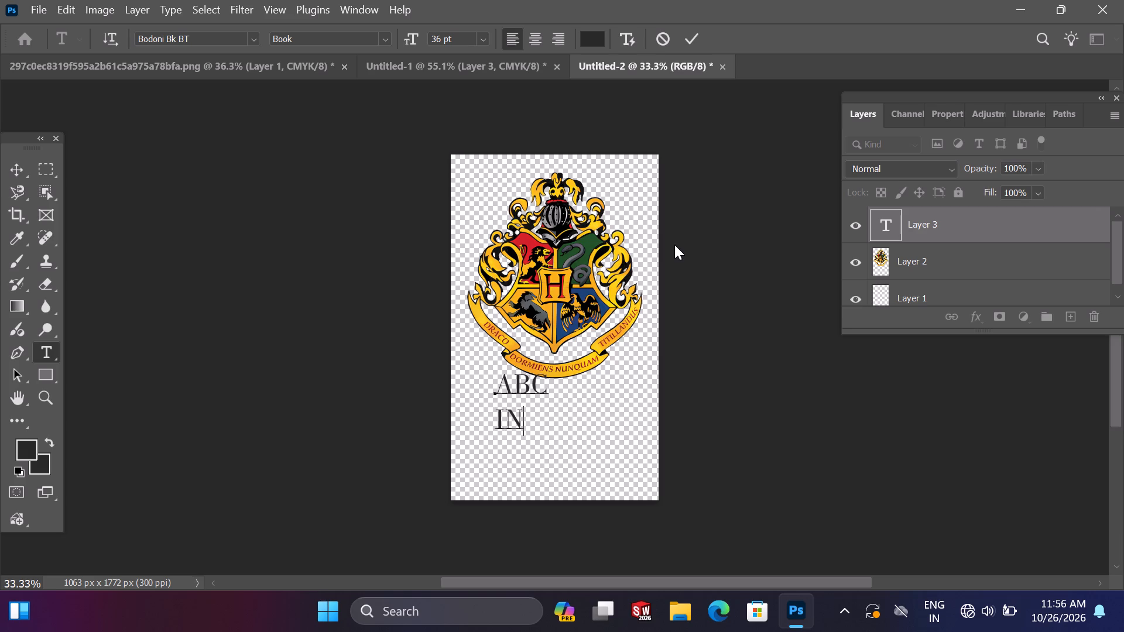
text(TERNAT)
key(i)
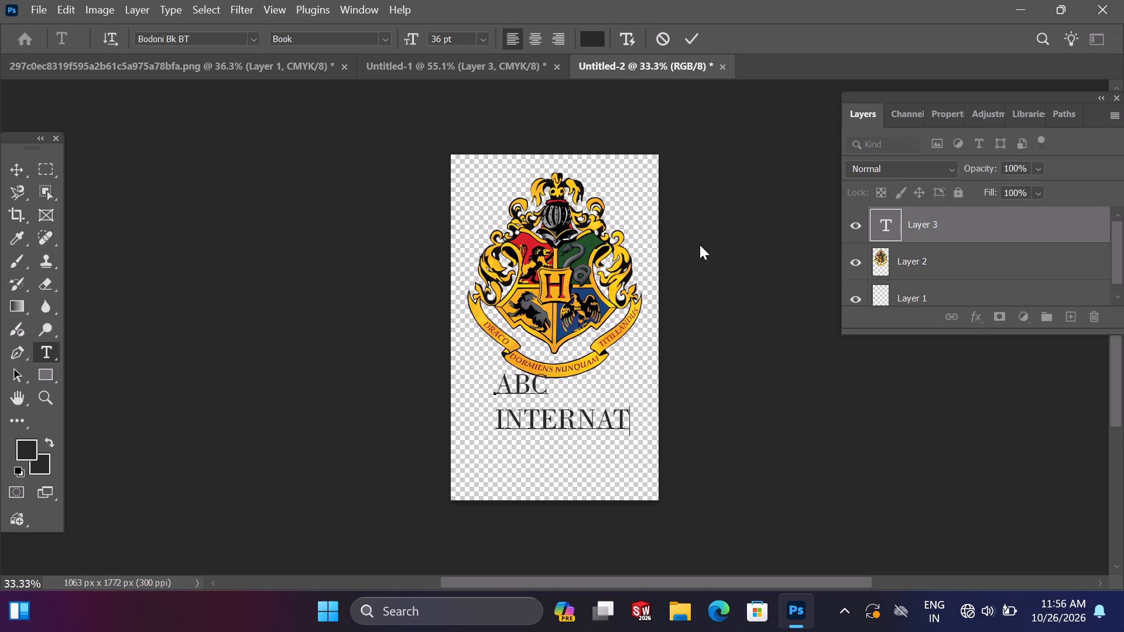
text(ONAL)
key(BackSpace)
key(BackSpace)
key(BackSpace)
key(BackSpace)
key(BackSpace)
key(BackSpace)
key(BackSpace)
key(BackSpace)
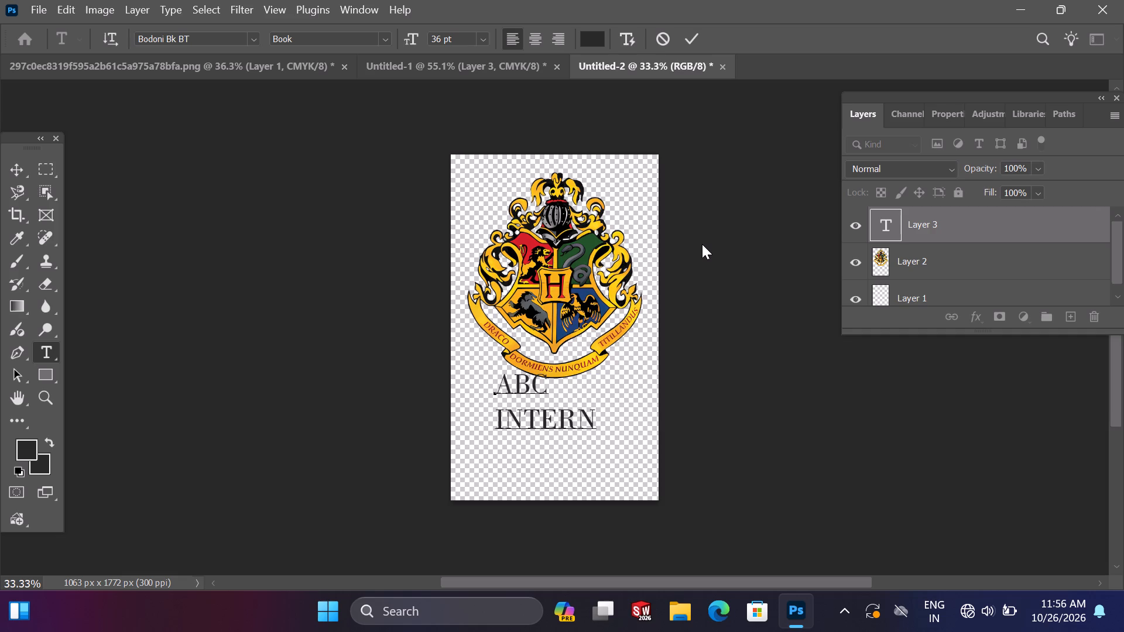
text(AT)
text(IO)
key(n)
key(a)
key(l)
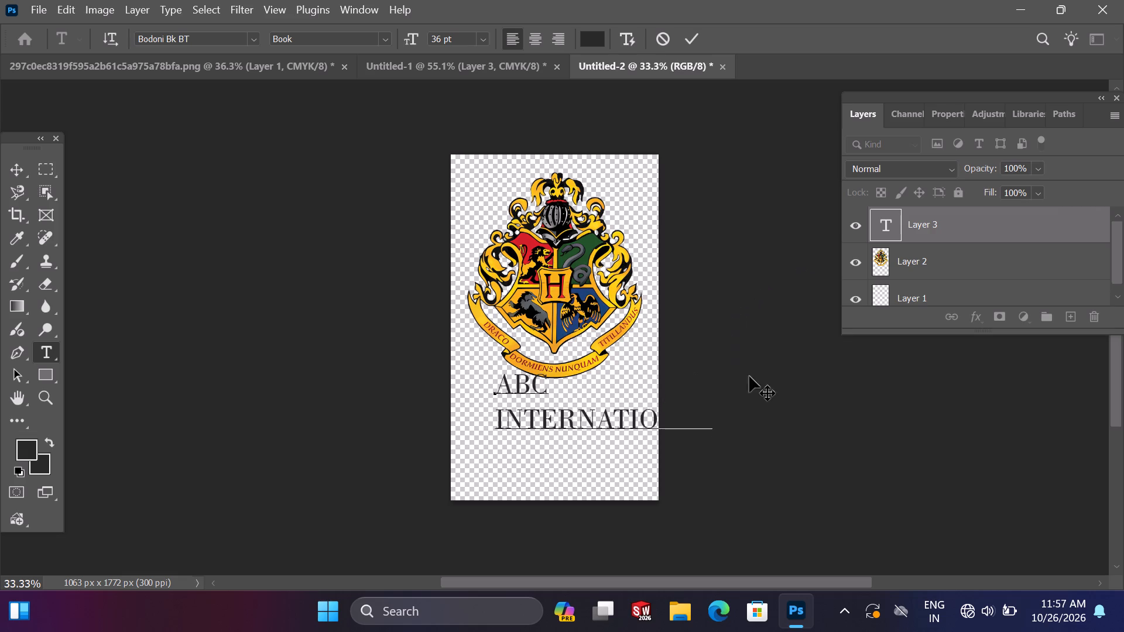
Centre-align the "INTERNATIONAL" line and add a third line reading "SCHOOL".
click(540, 44)
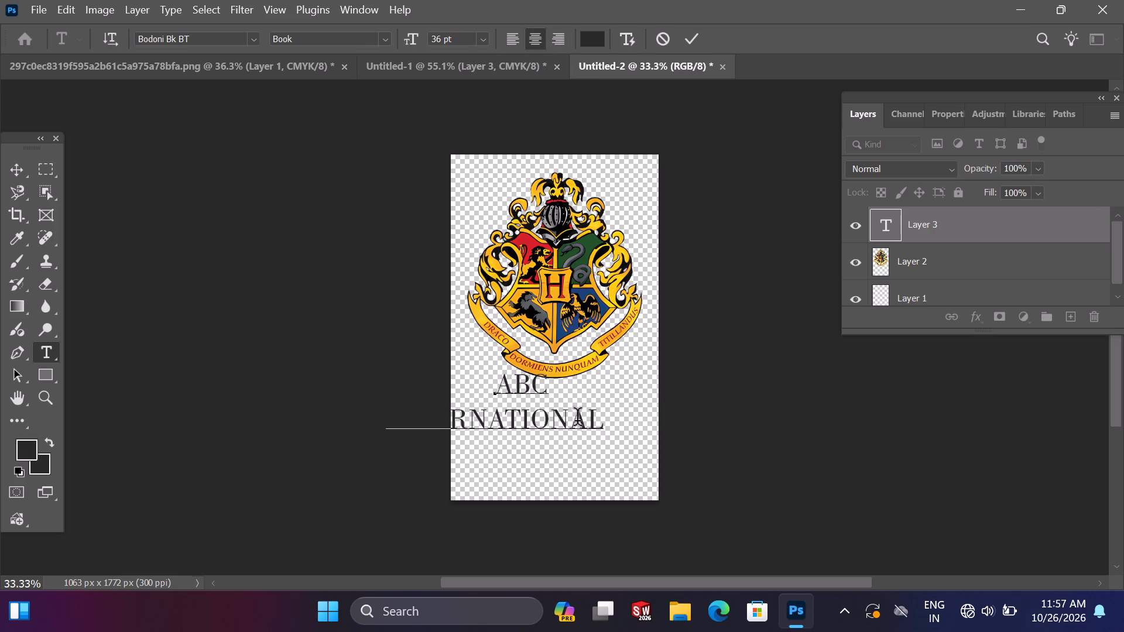
key(Return)
text(SCHOOL)
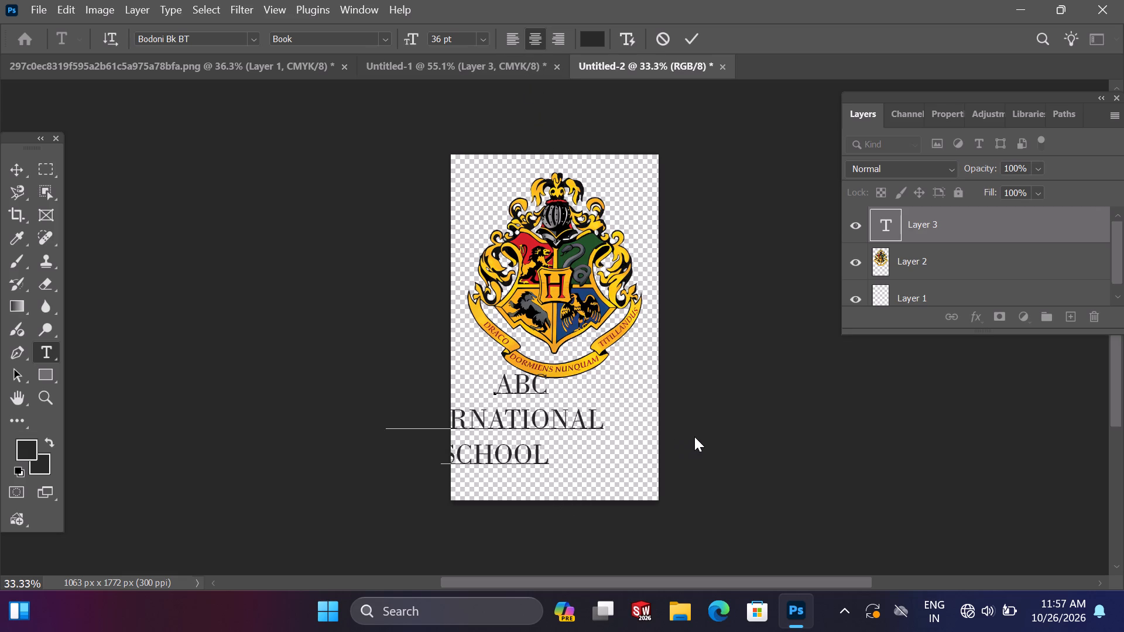
key(Return)
click(677, 417)
Scale the school name text proportionally to about 73% and position it beneath the crest within the canvas.
click(17, 176)
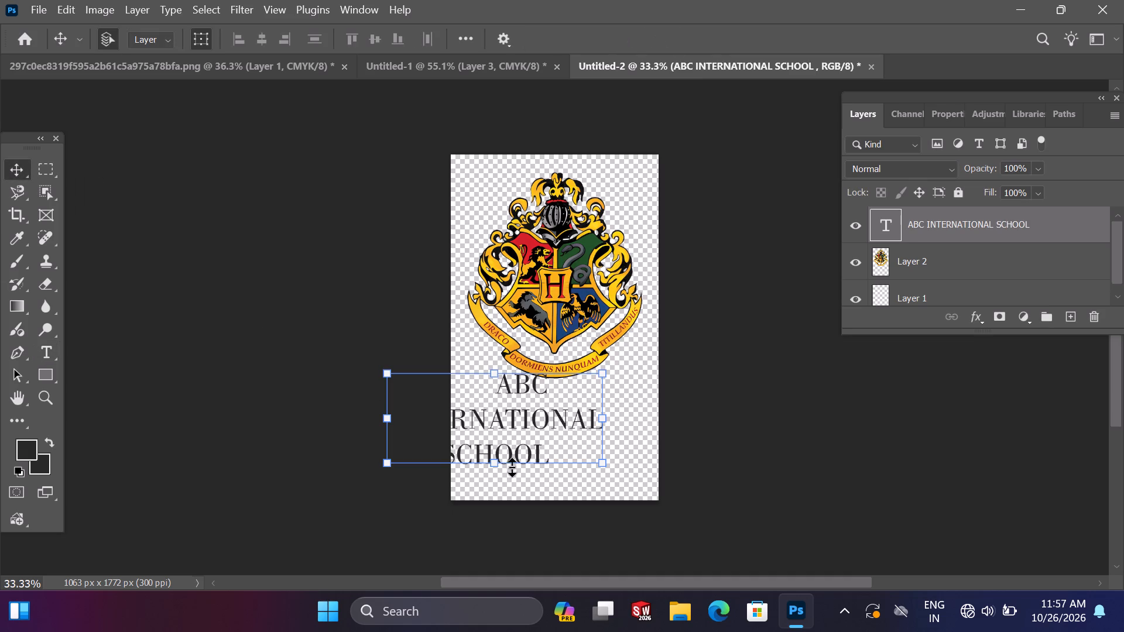
drag(508, 425, 568, 432)
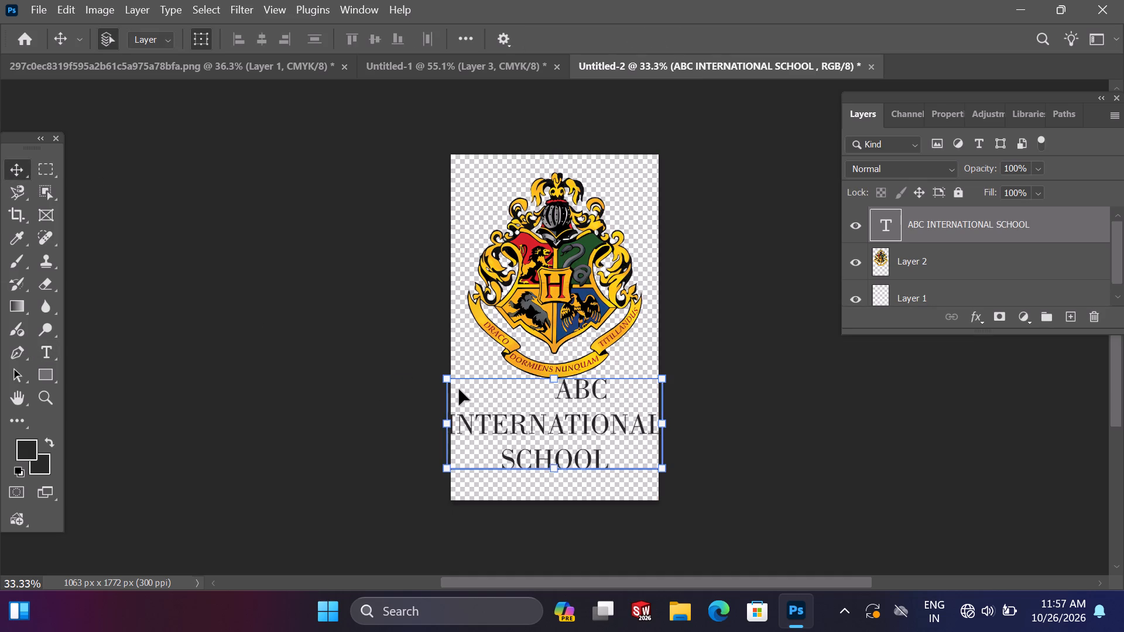
drag(444, 380, 486, 426)
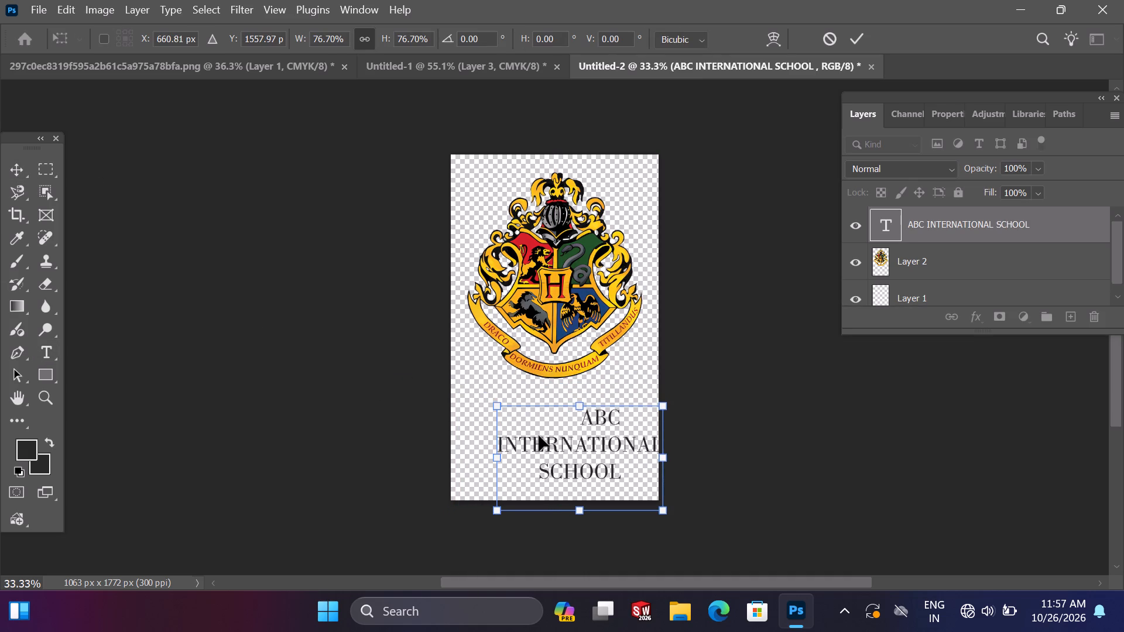
drag(608, 463, 579, 438)
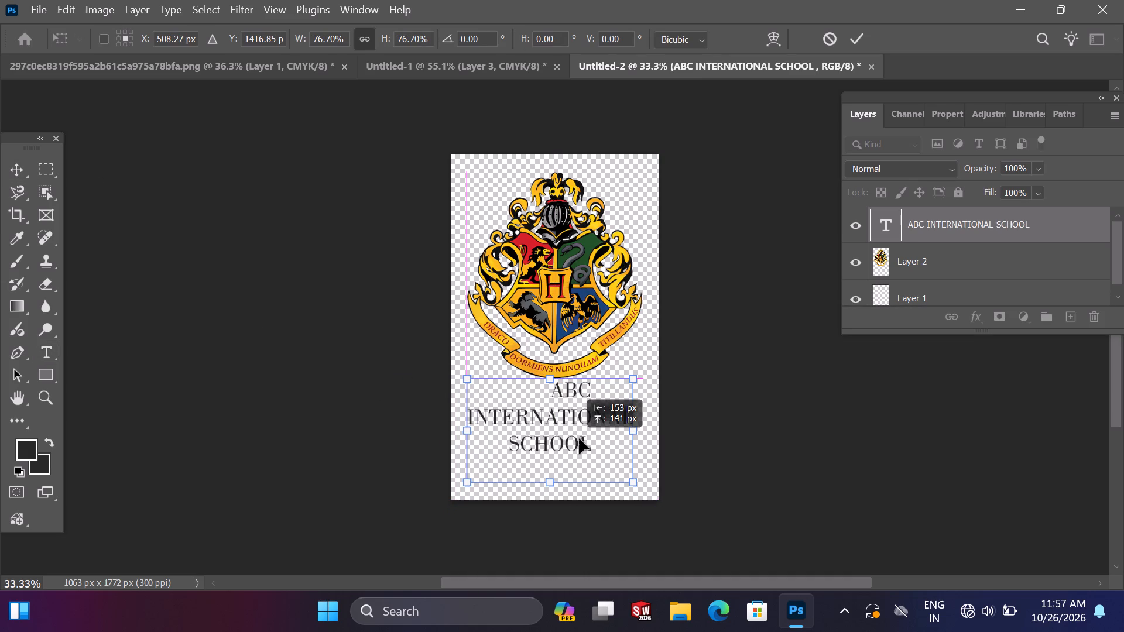
drag(579, 438, 584, 445)
click(605, 411)
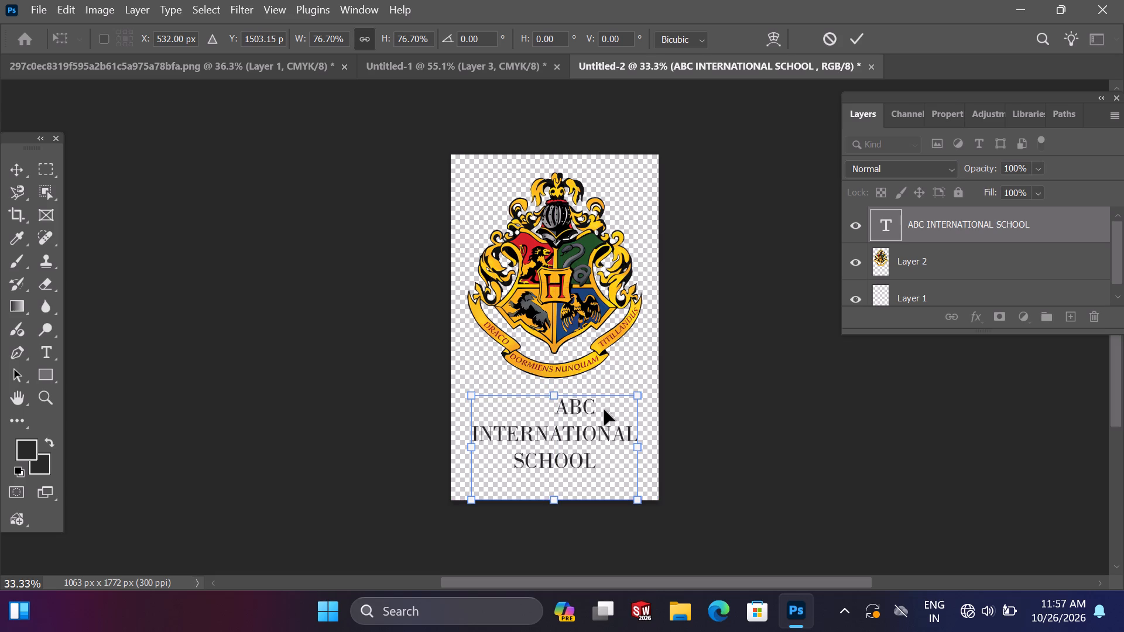
drag(635, 396, 628, 402)
drag(557, 445, 568, 434)
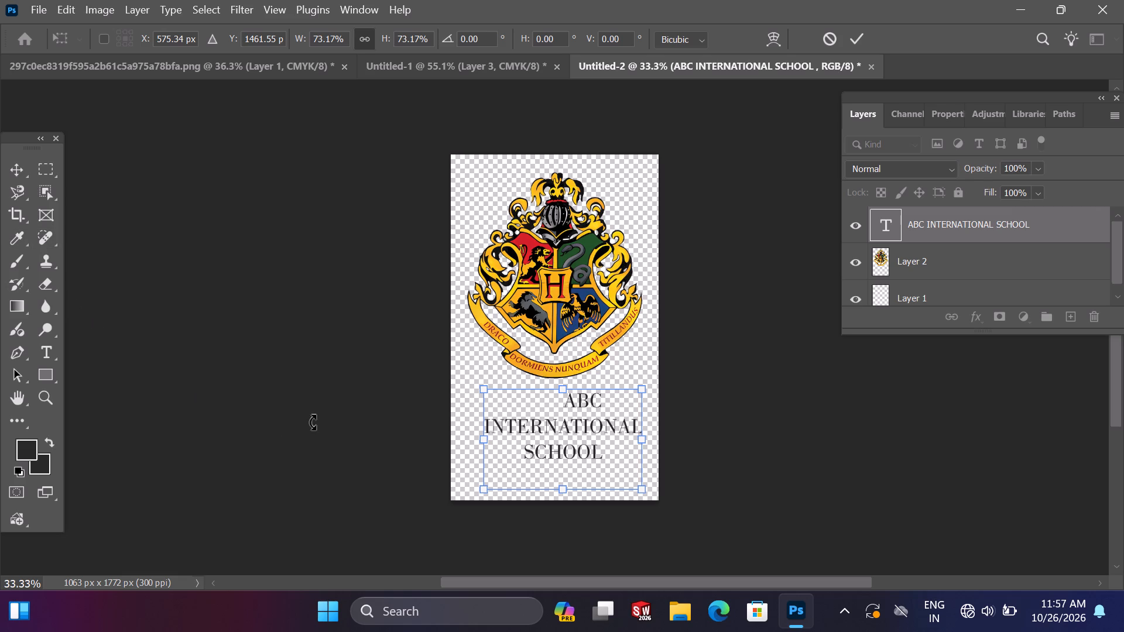
Centre-align the "ABC" line of the school name text with the lines below it.
click(47, 355)
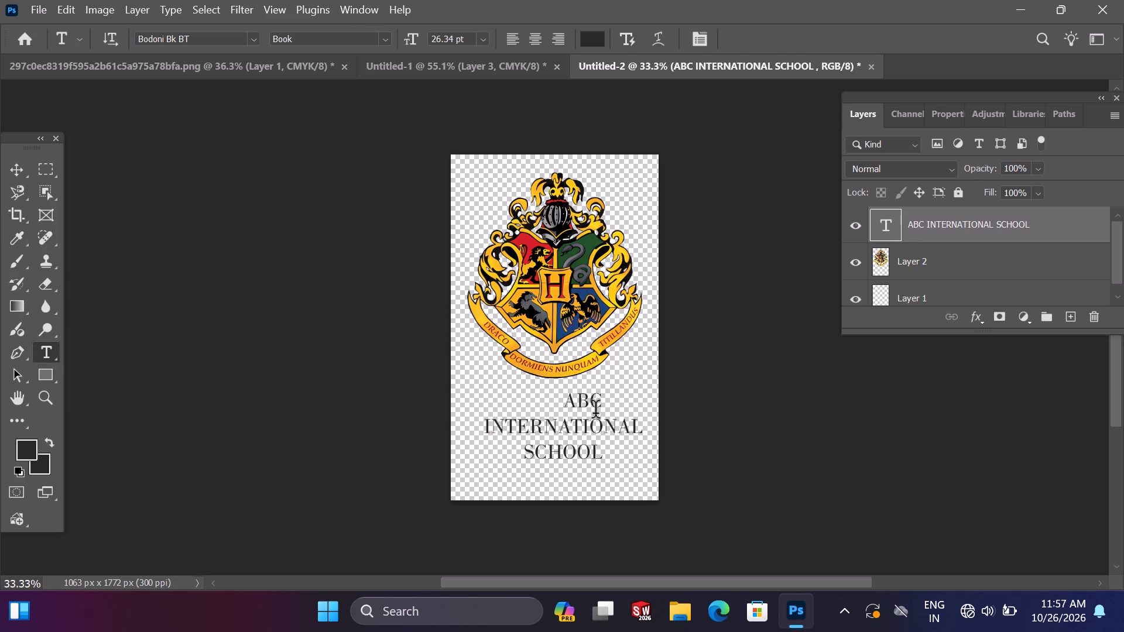
click(605, 408)
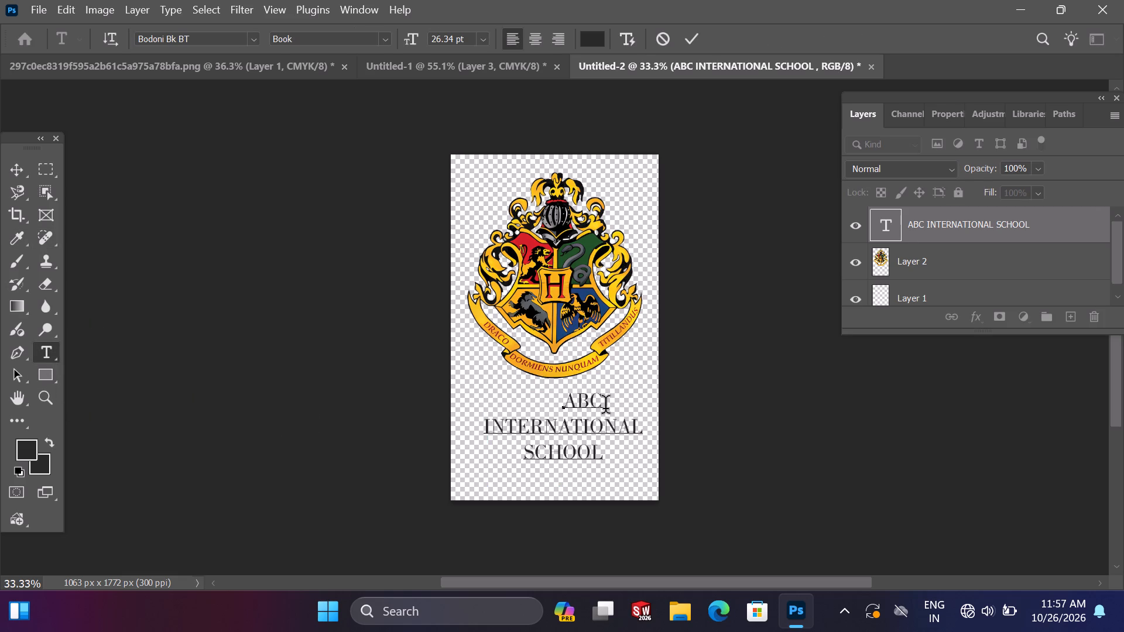
key(space)
key(BackSpace)
click(533, 35)
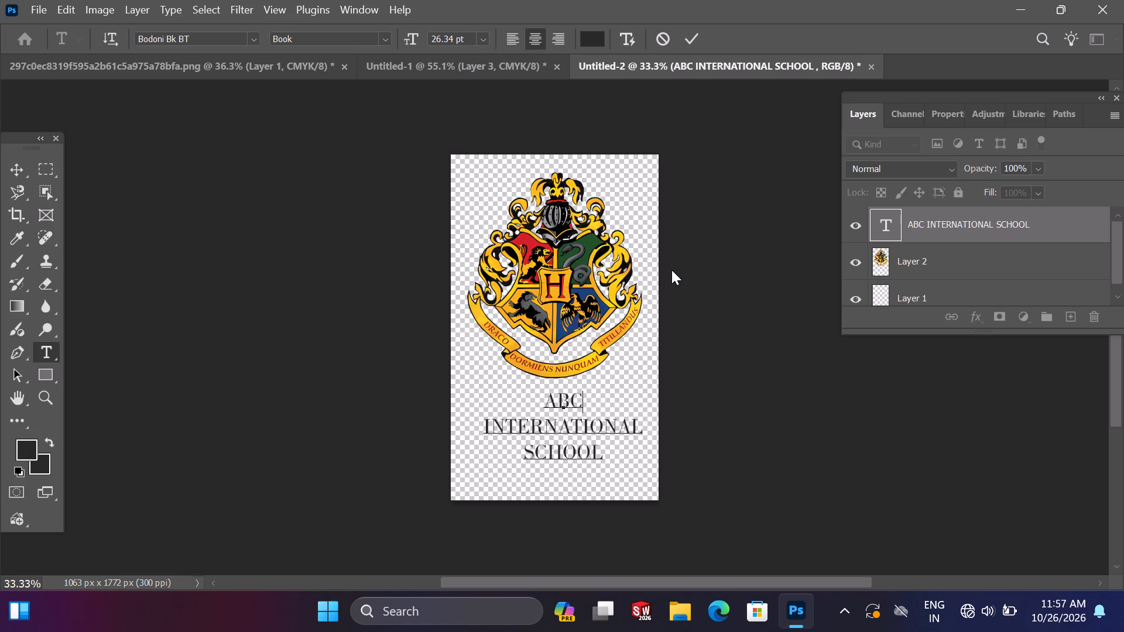
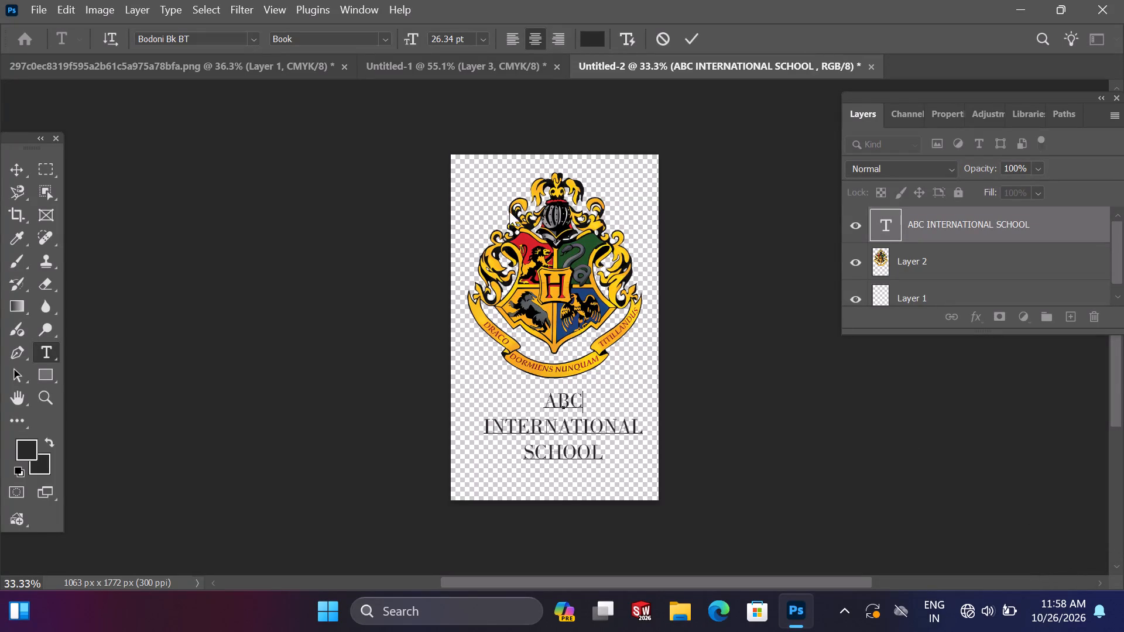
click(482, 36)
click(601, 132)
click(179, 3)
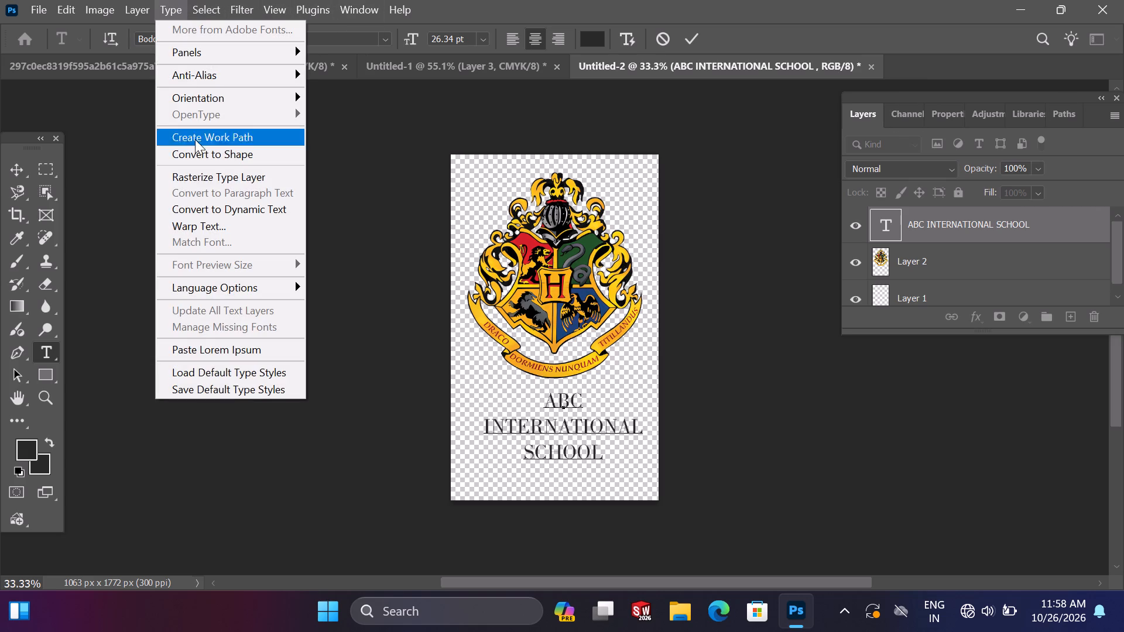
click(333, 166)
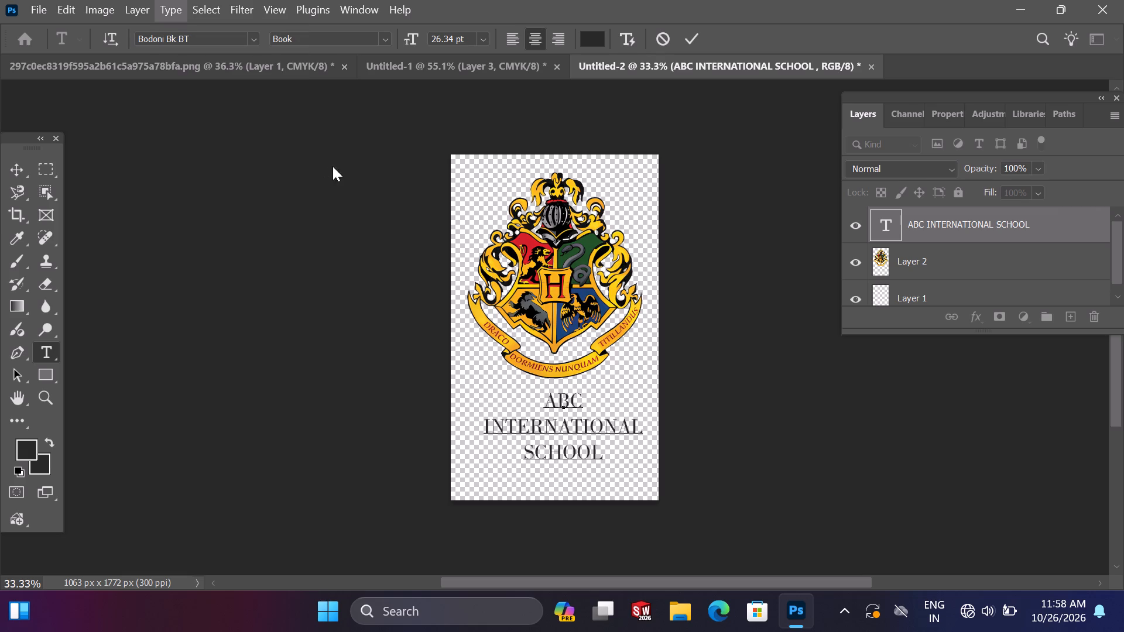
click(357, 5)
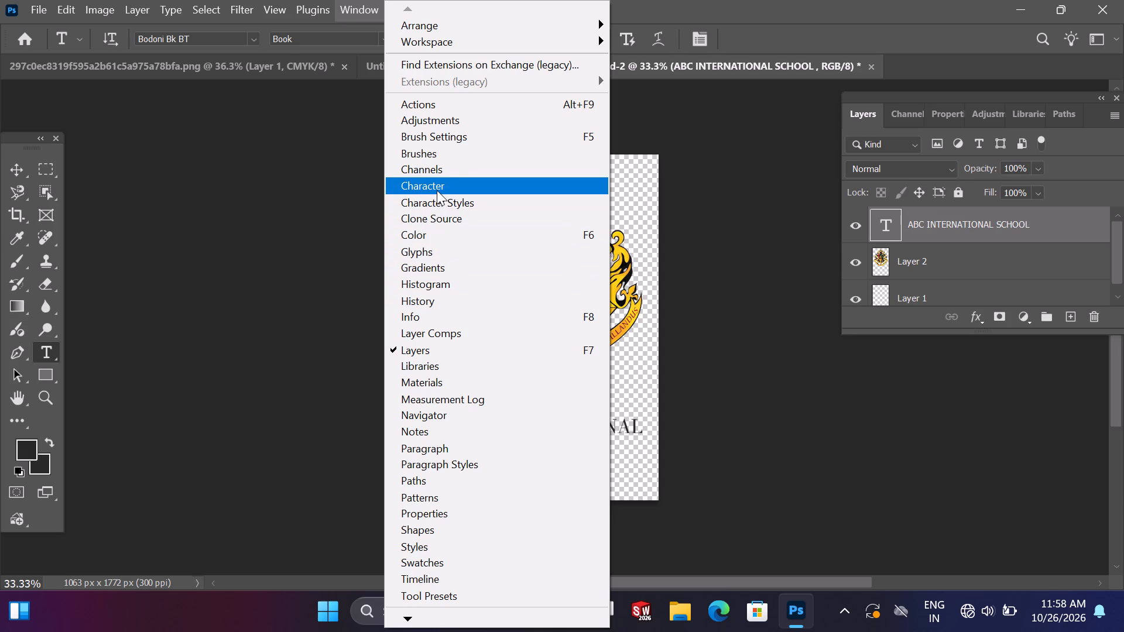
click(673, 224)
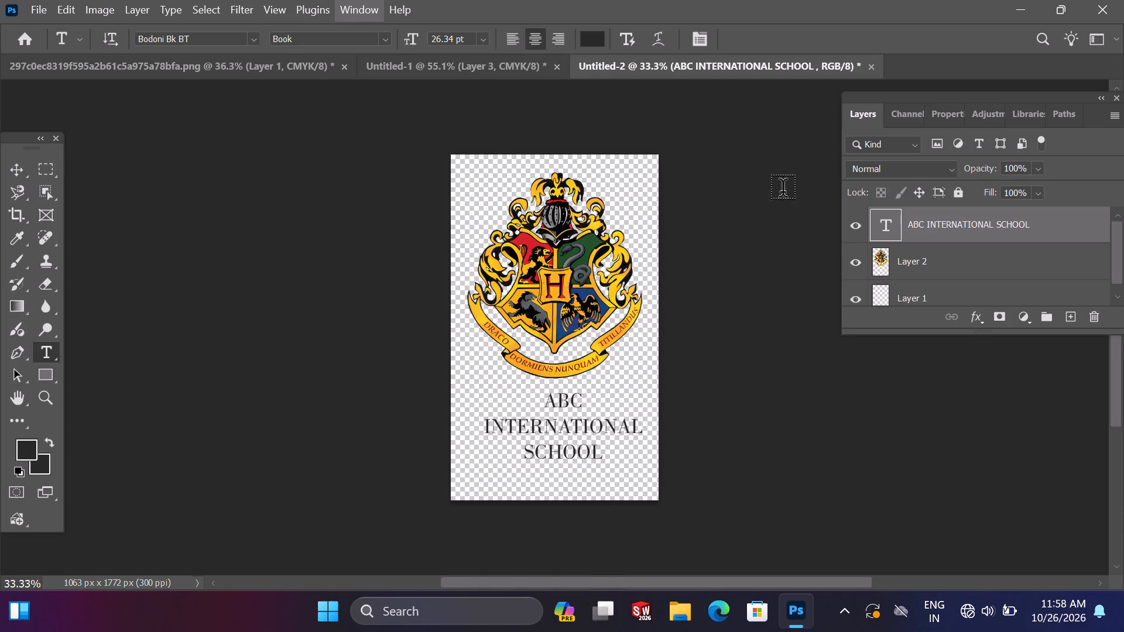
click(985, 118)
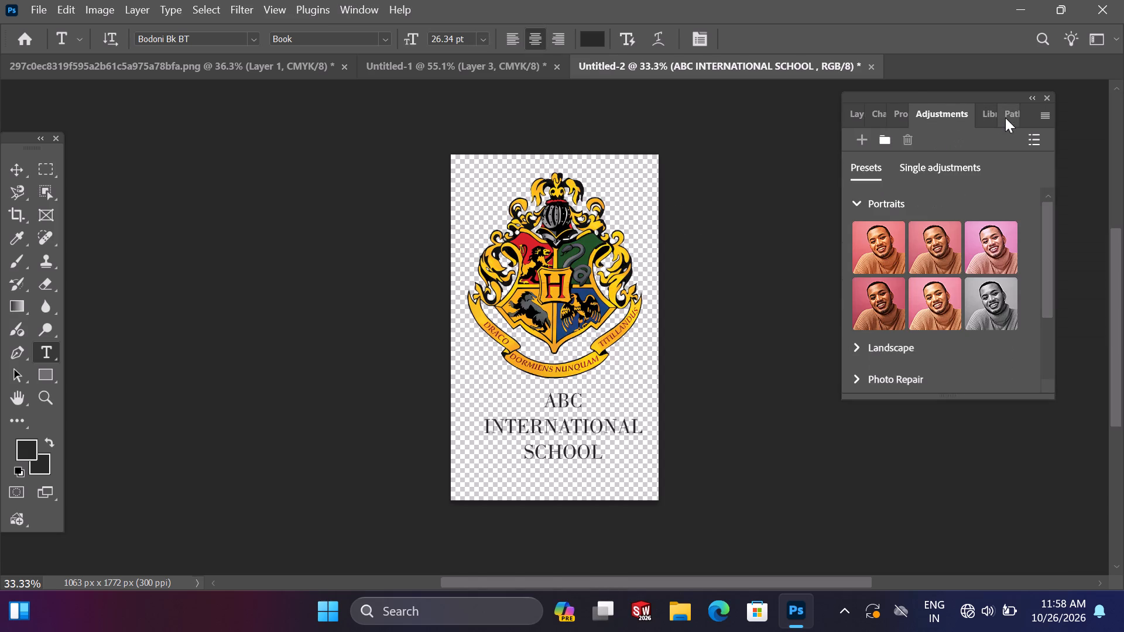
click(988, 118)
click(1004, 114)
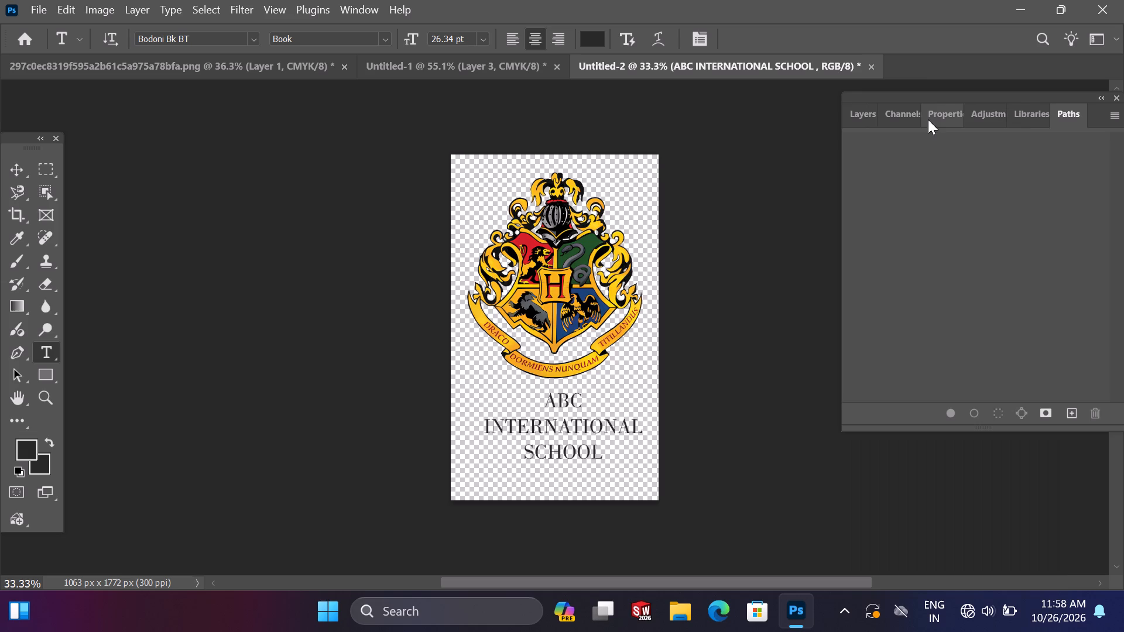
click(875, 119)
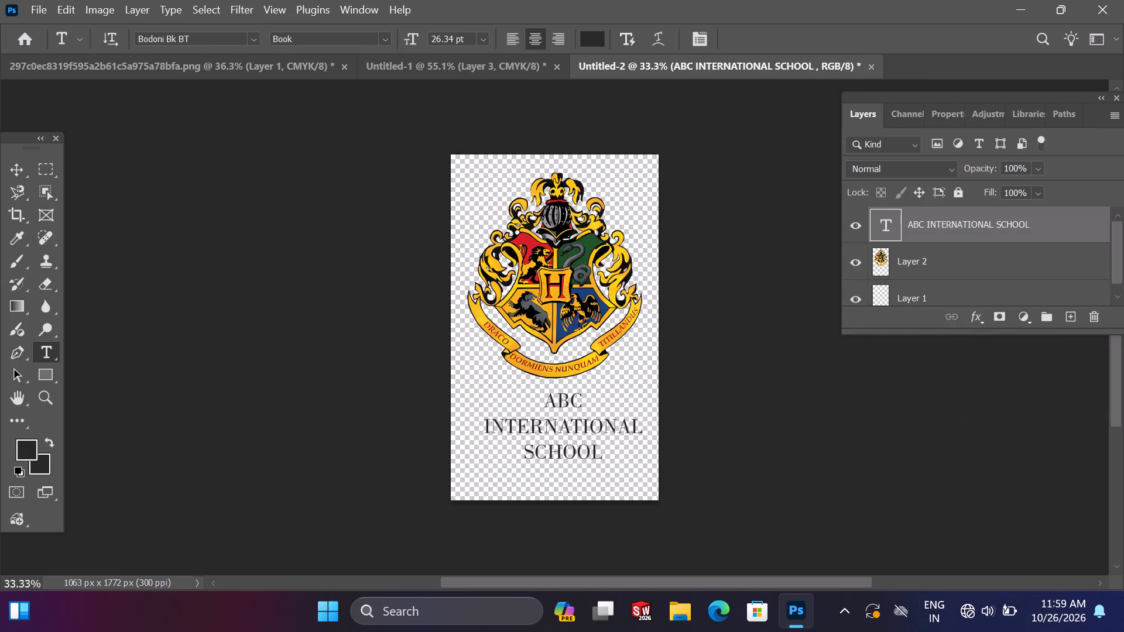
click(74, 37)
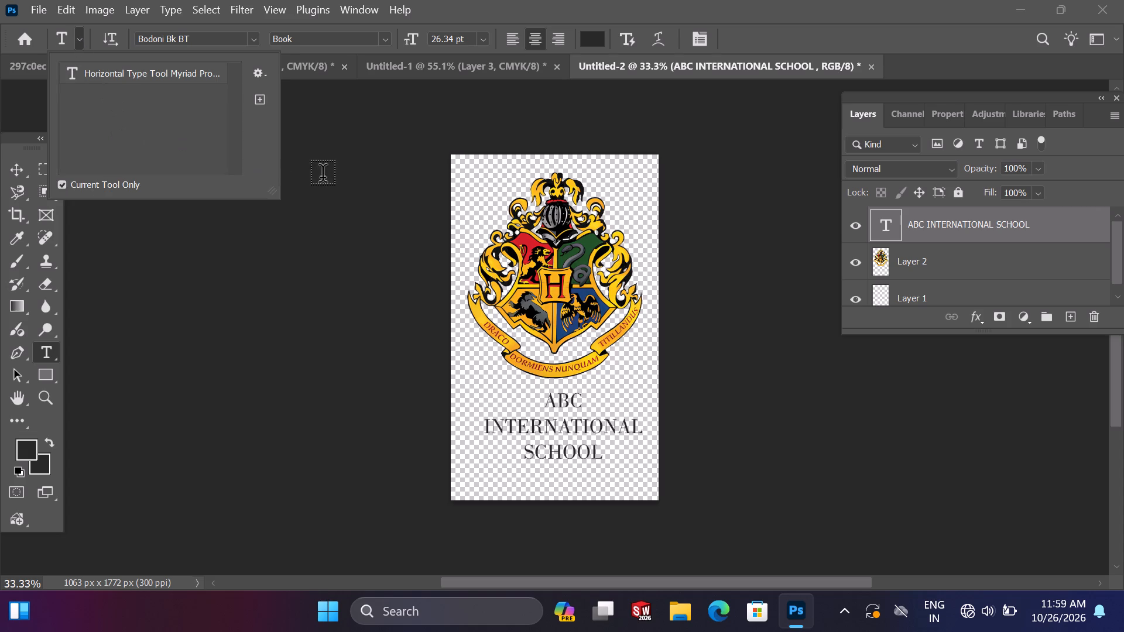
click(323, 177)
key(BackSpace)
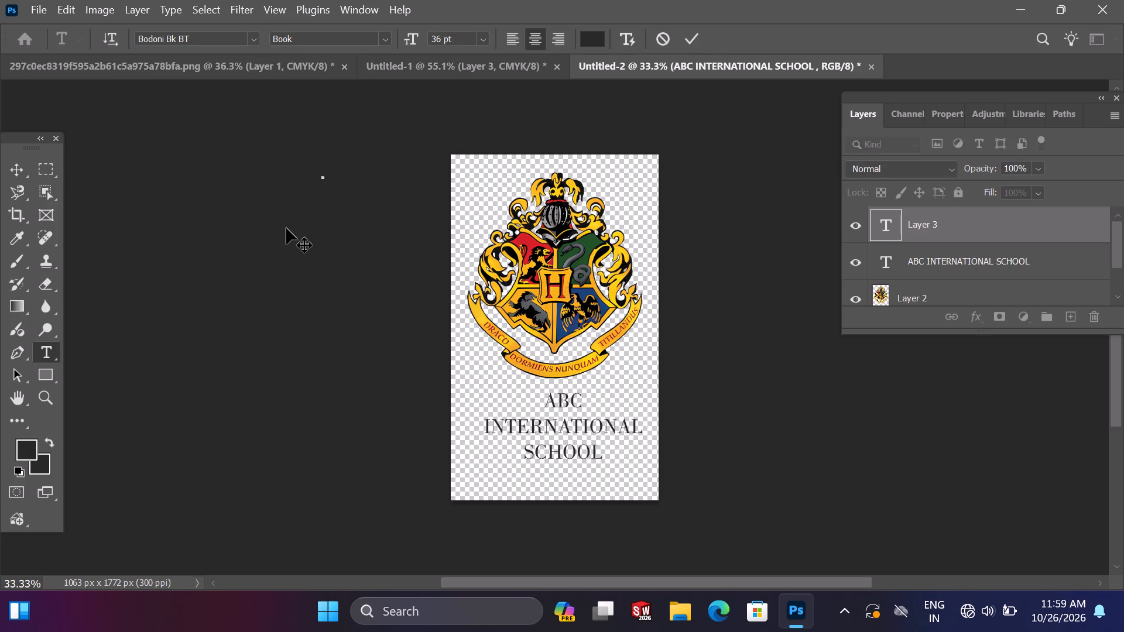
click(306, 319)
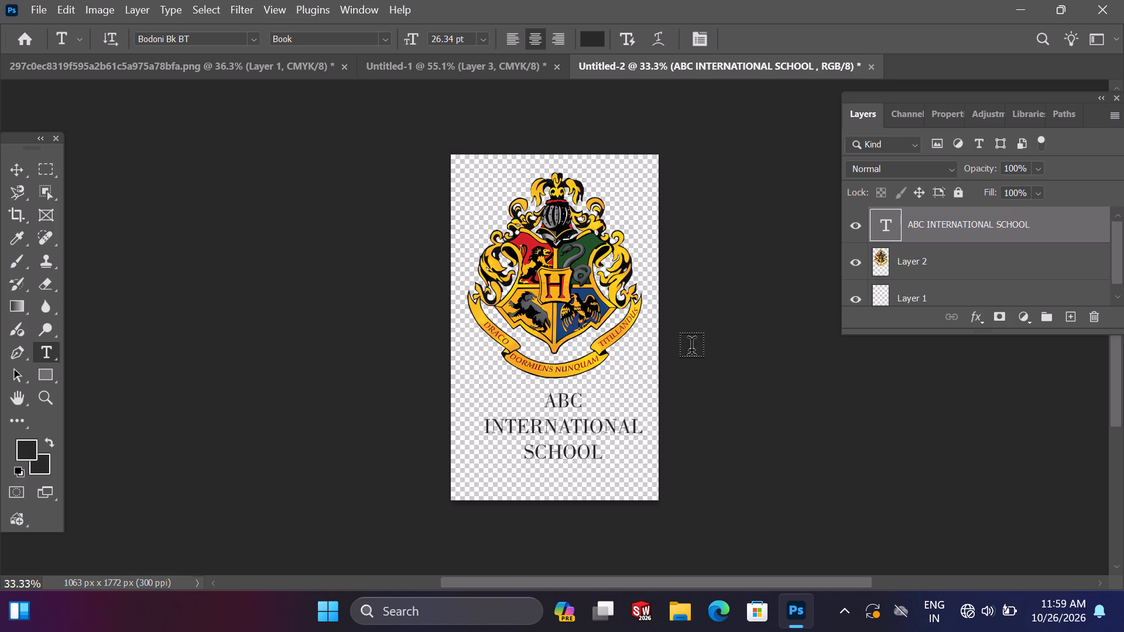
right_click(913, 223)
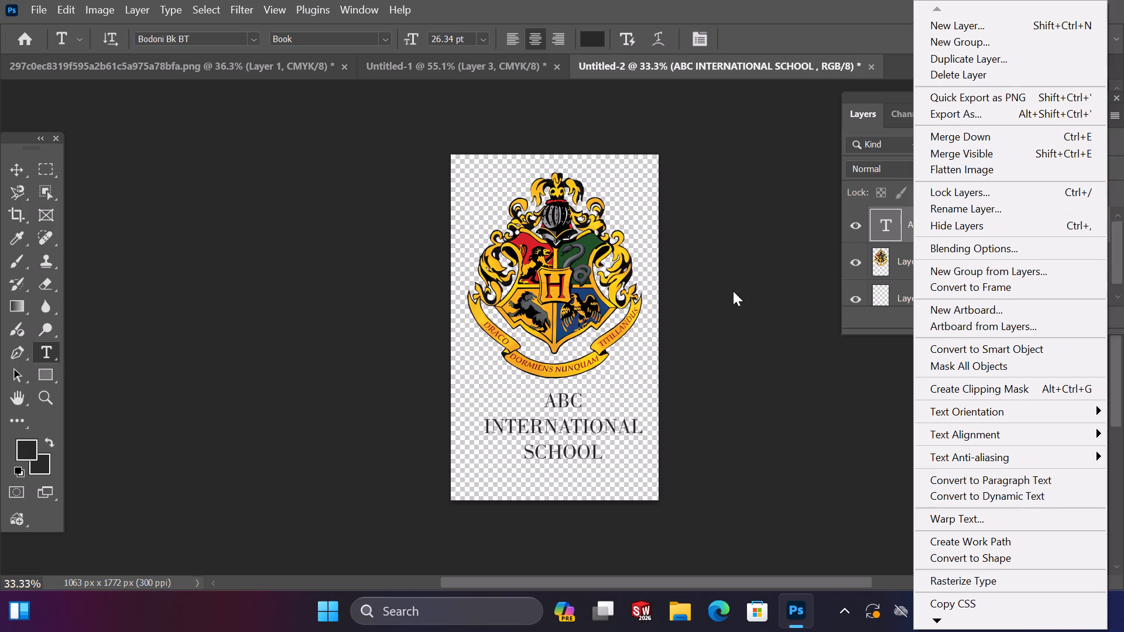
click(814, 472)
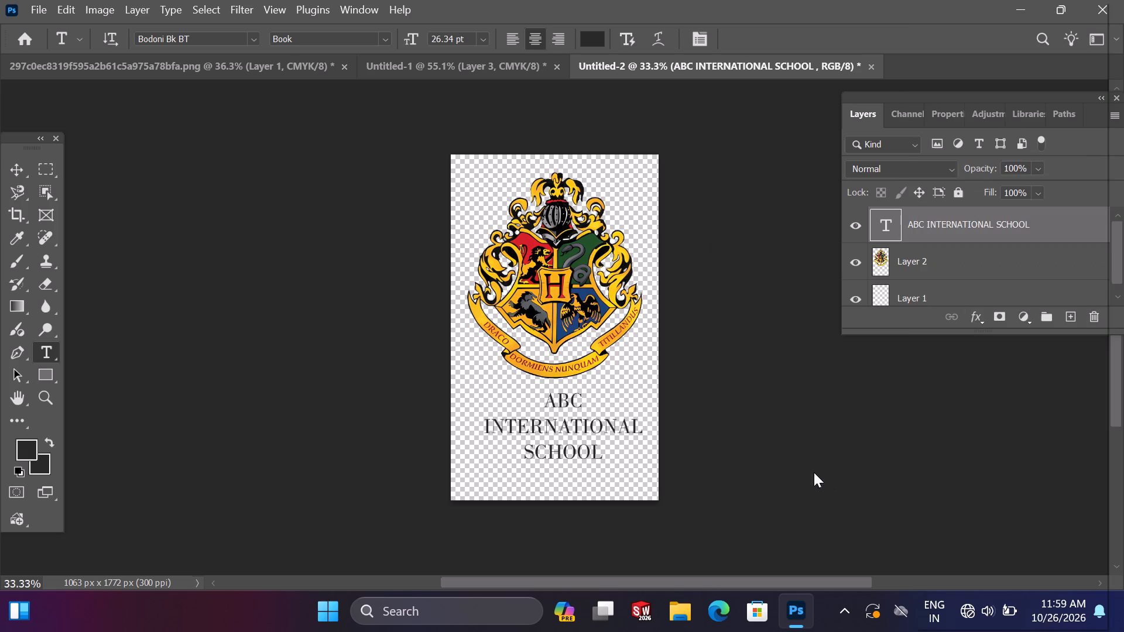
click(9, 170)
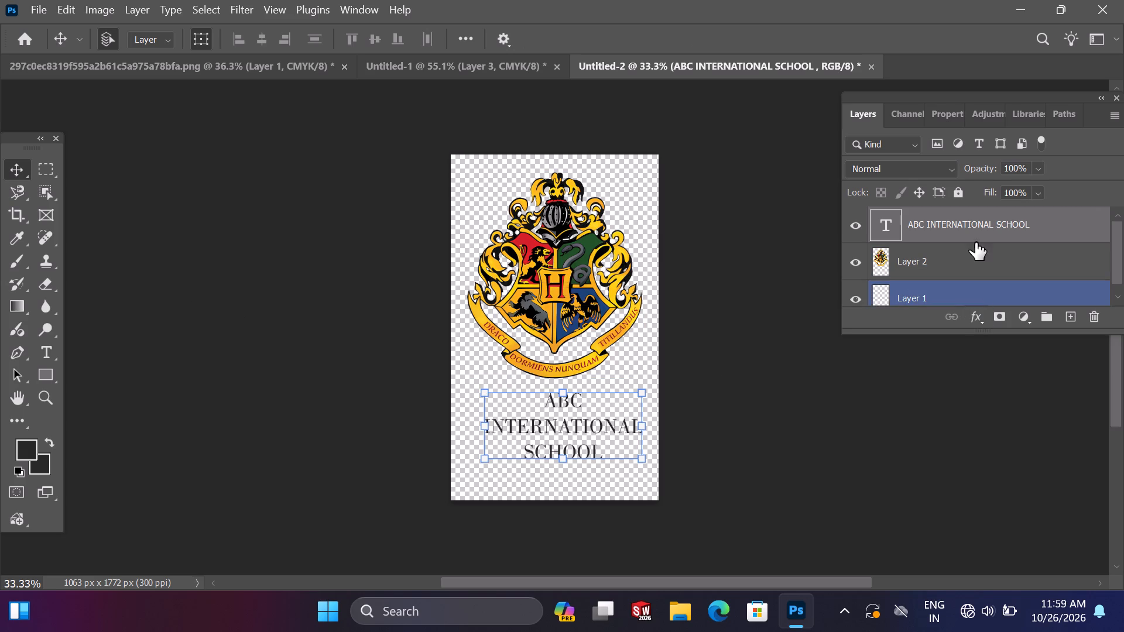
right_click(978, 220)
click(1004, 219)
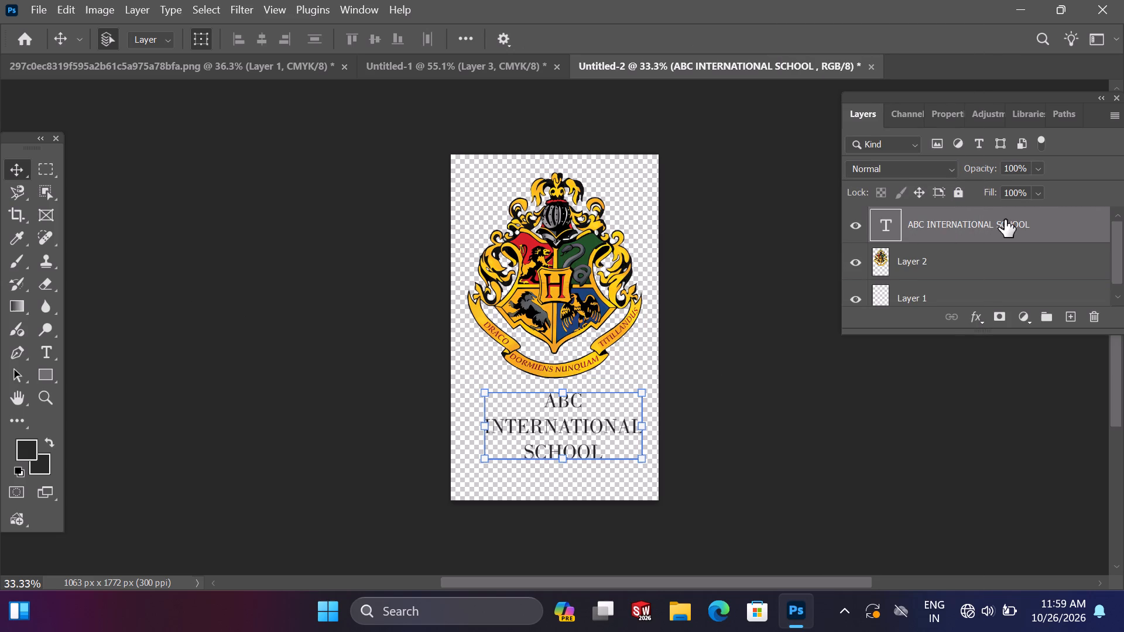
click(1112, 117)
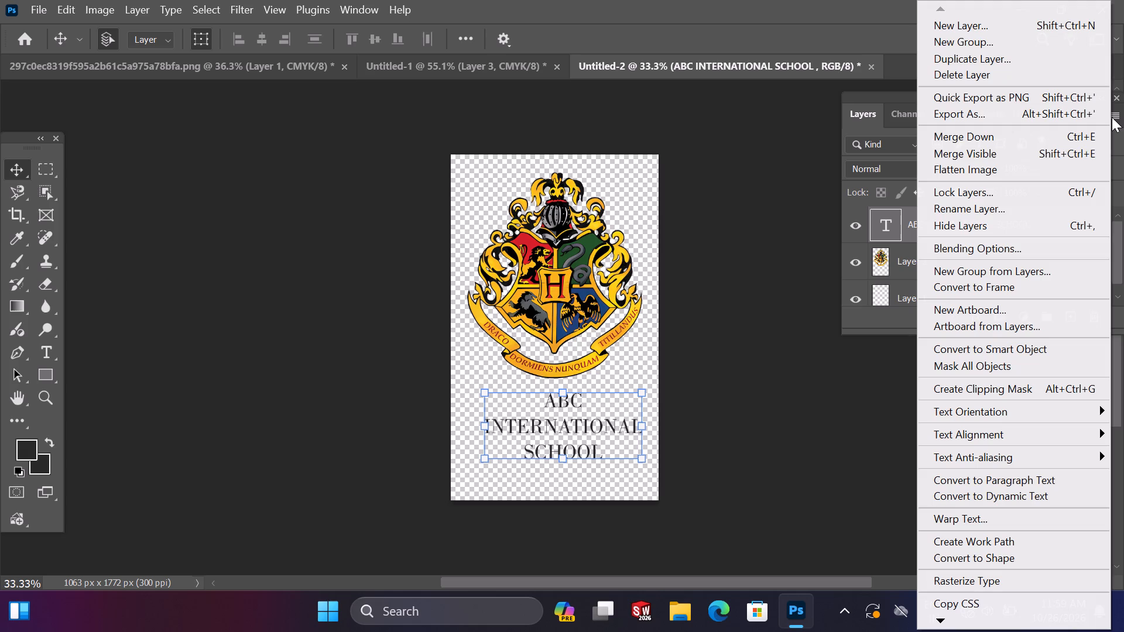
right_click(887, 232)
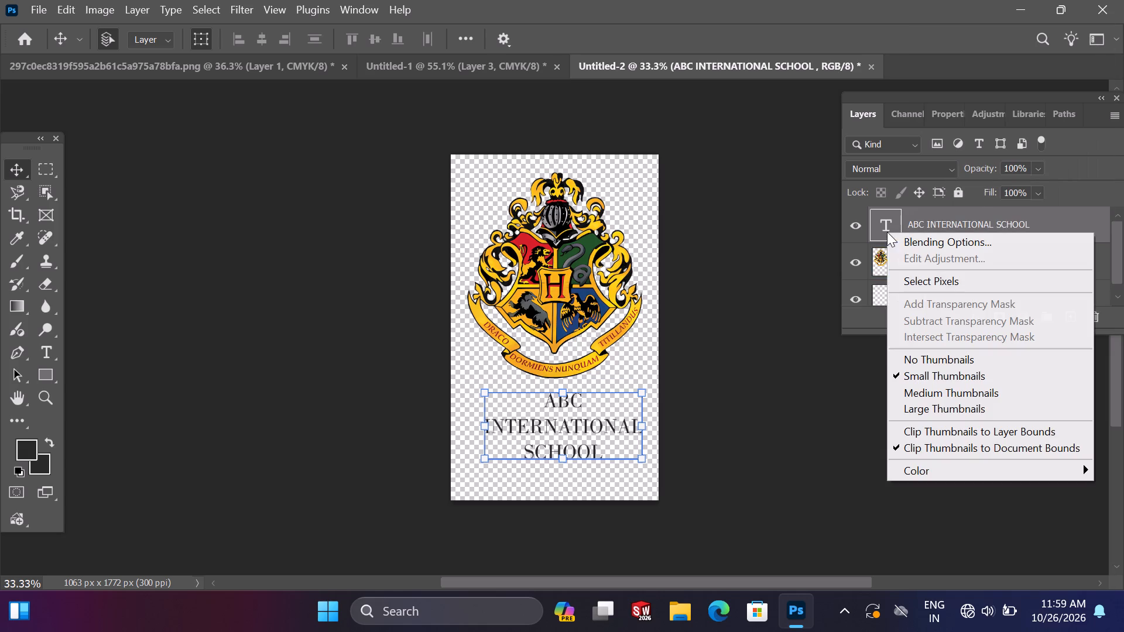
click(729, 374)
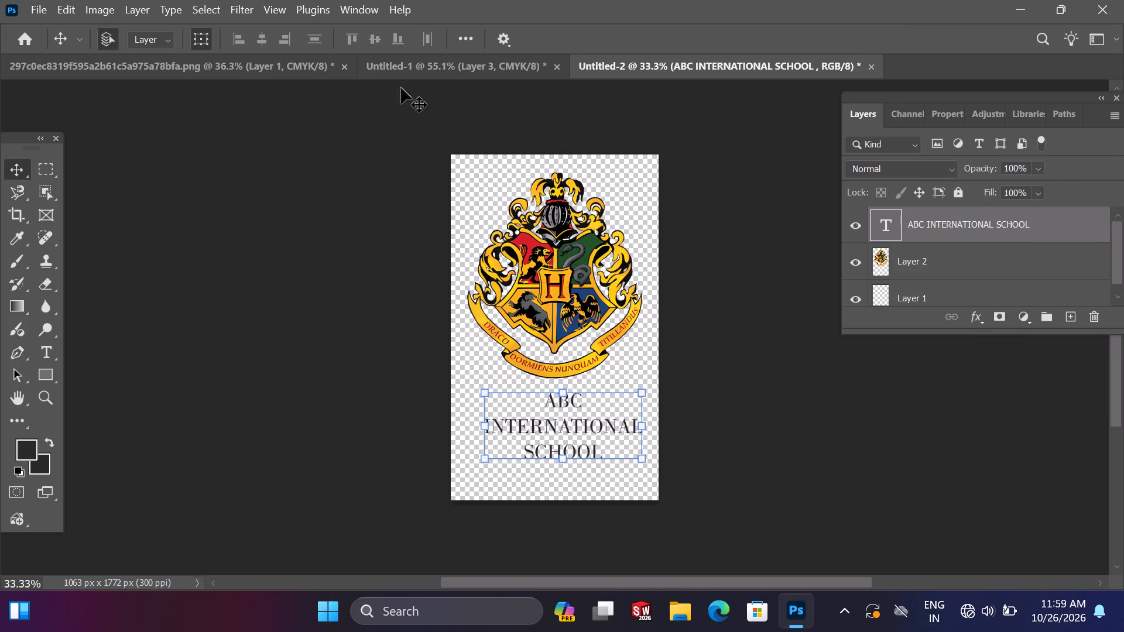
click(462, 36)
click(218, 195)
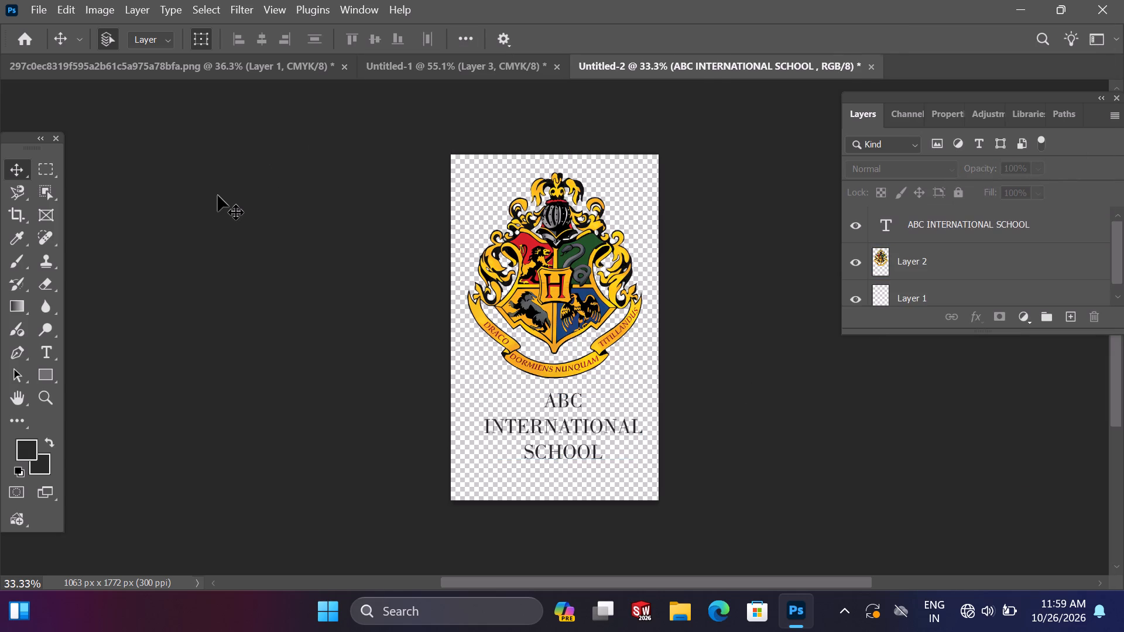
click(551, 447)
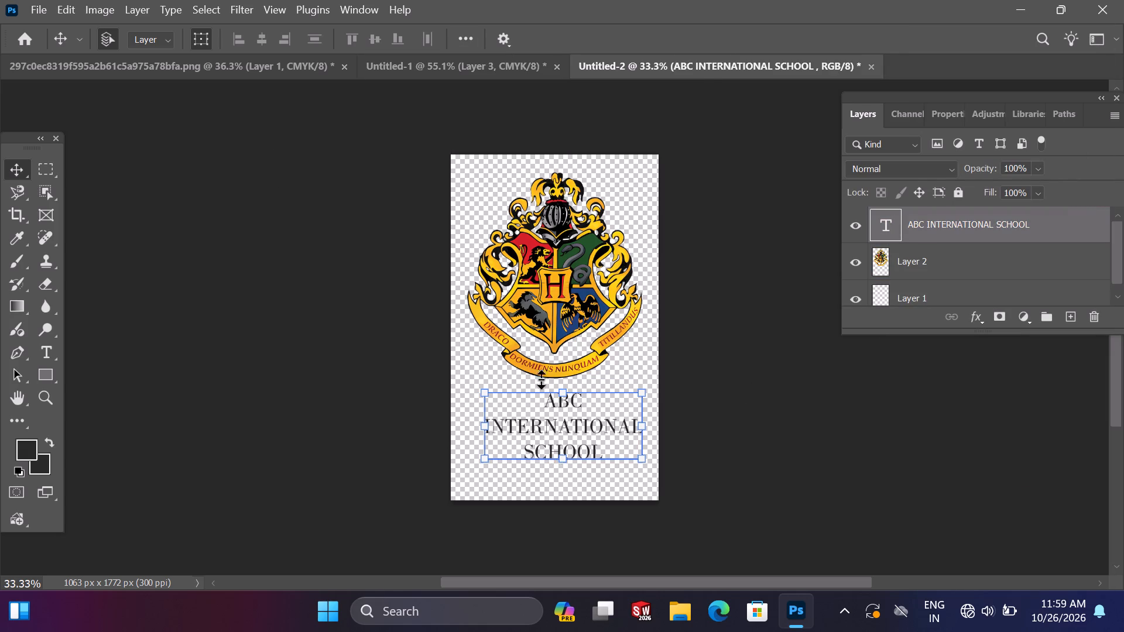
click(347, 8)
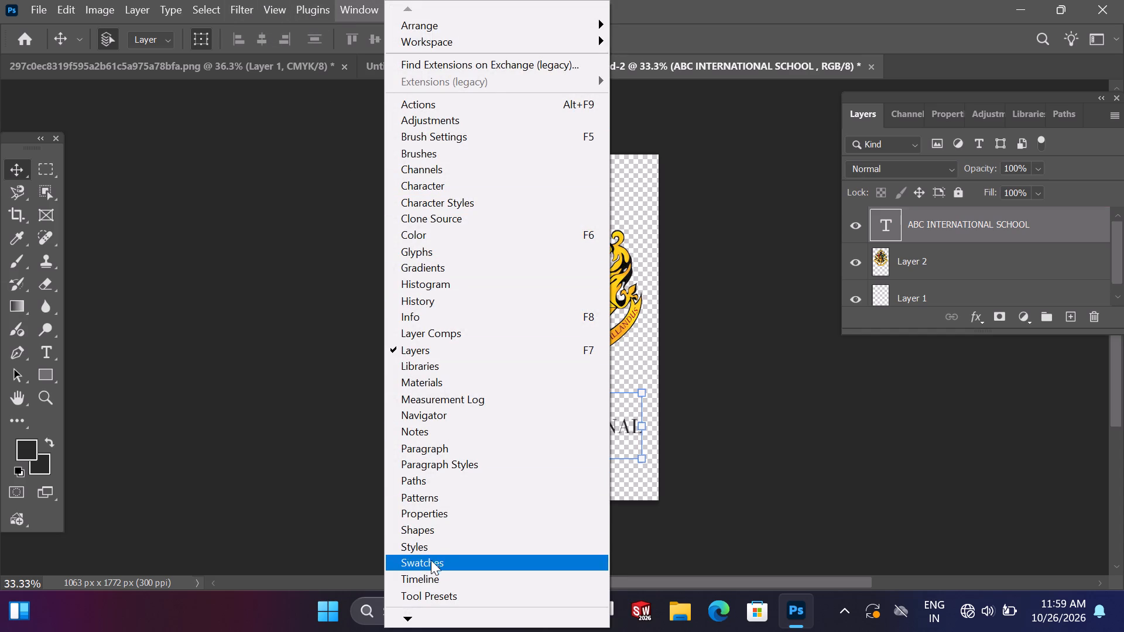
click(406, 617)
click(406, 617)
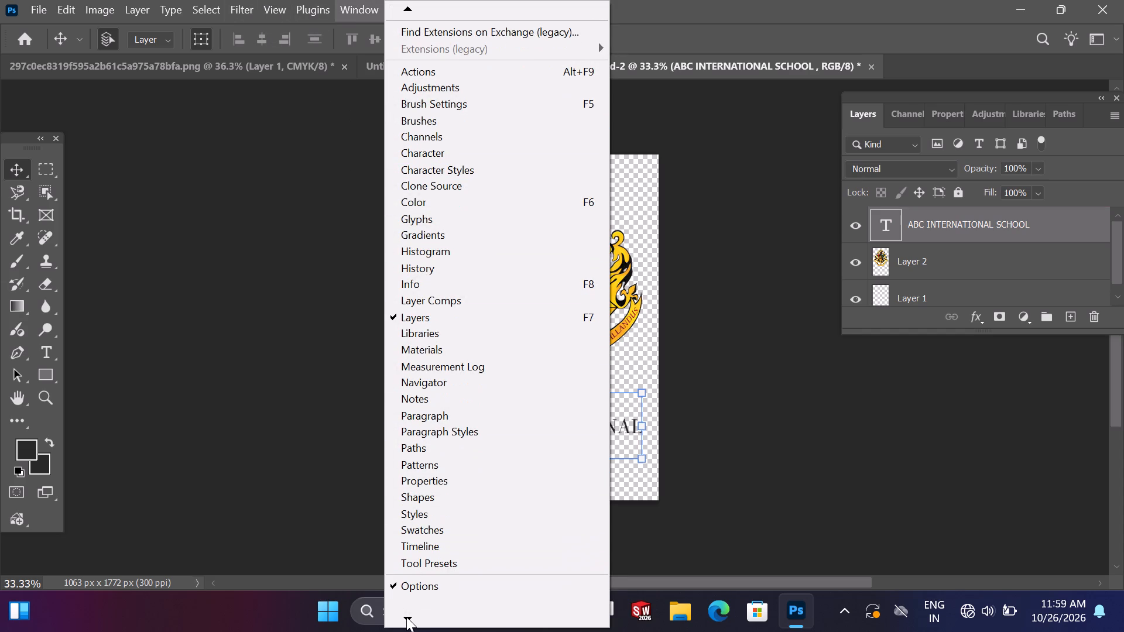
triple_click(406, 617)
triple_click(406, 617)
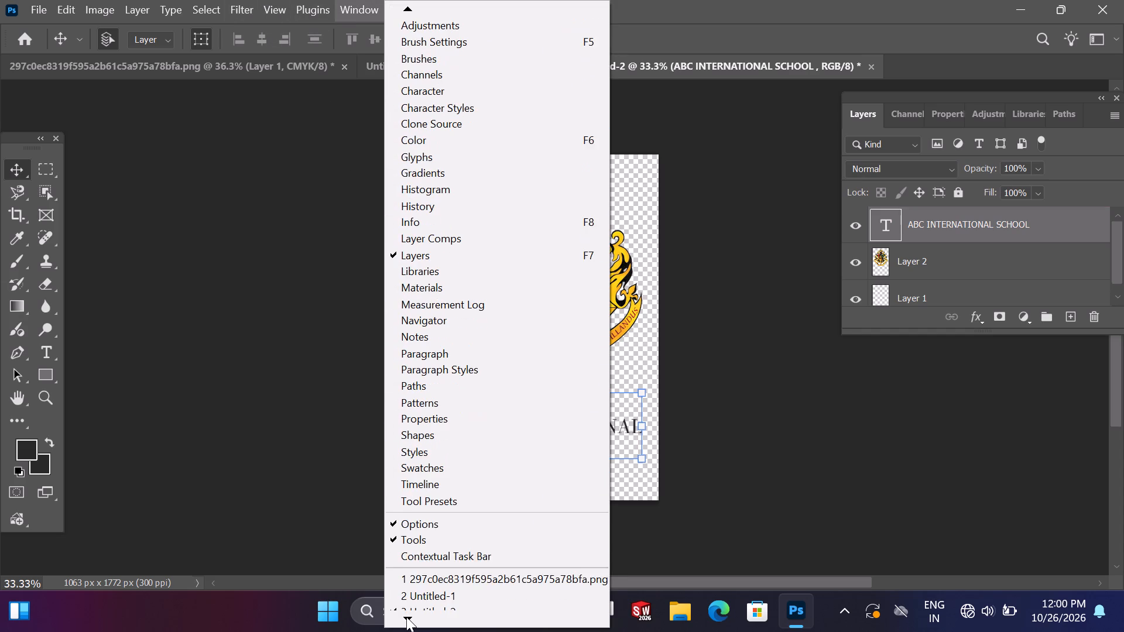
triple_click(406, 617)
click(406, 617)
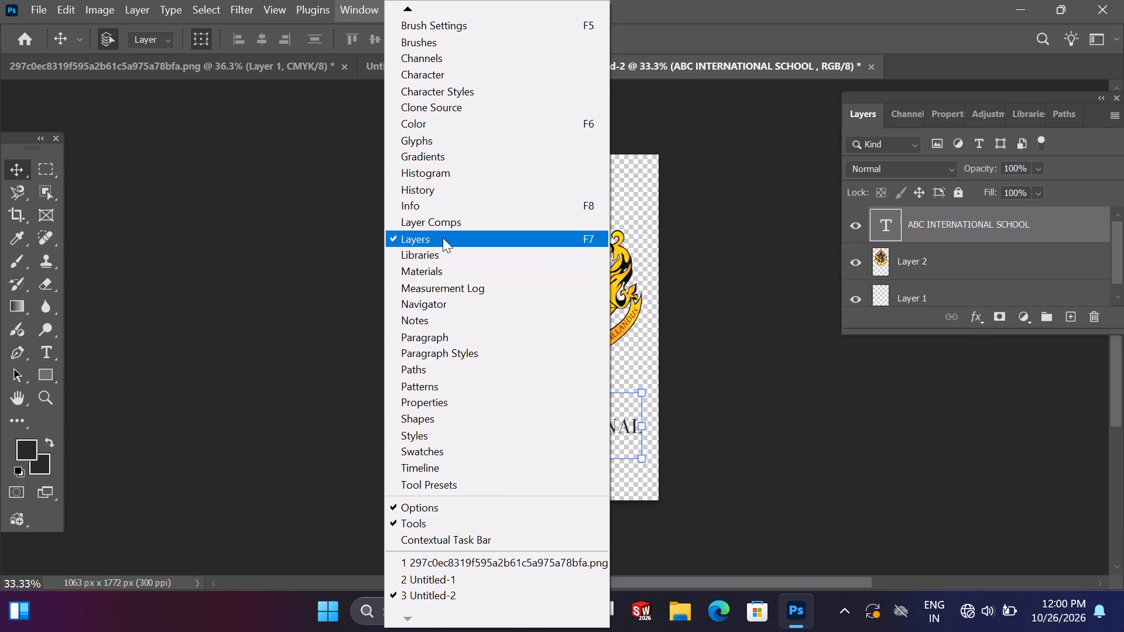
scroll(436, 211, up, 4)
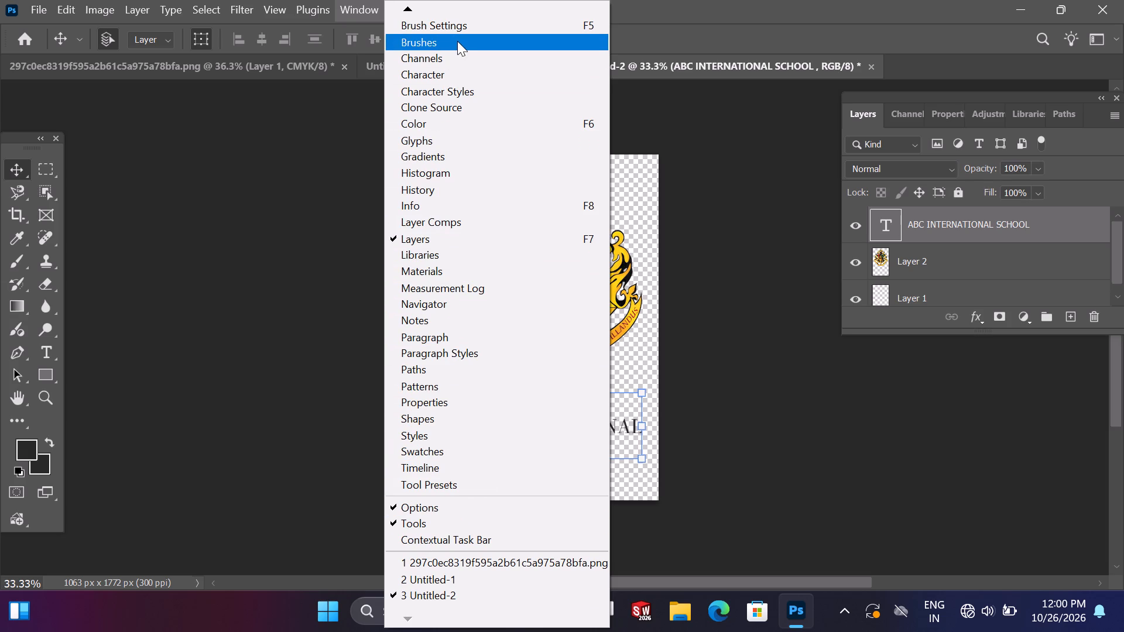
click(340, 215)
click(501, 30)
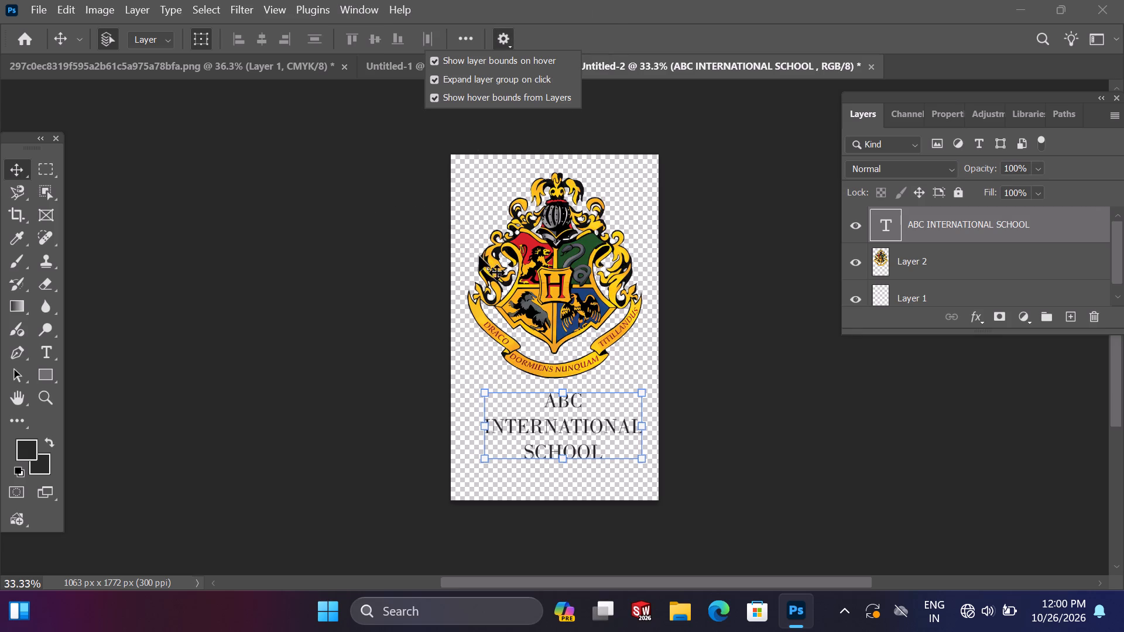
Apply faux bold to the whole "ABC INTERNATIONAL SCHOOL" text layer using its character settings.
click(47, 350)
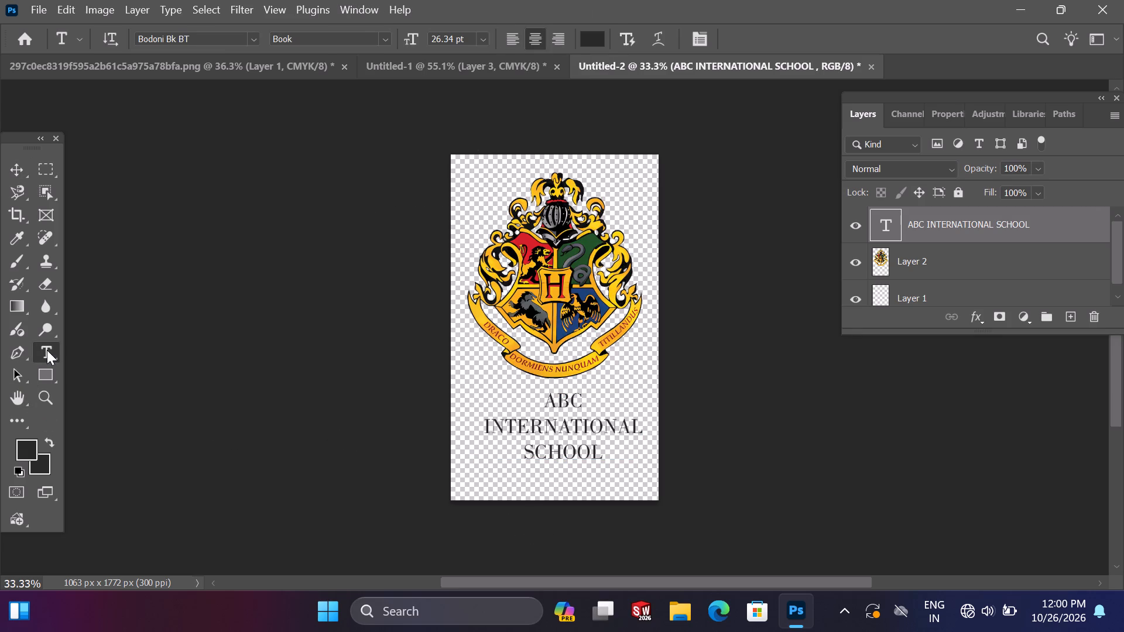
click(700, 37)
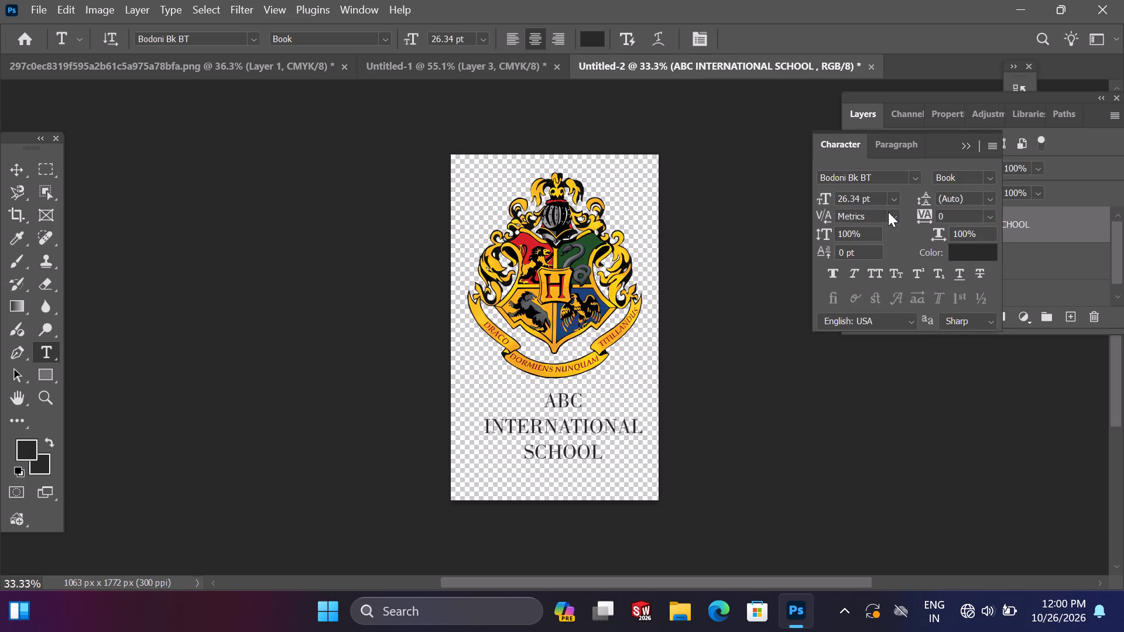
click(889, 199)
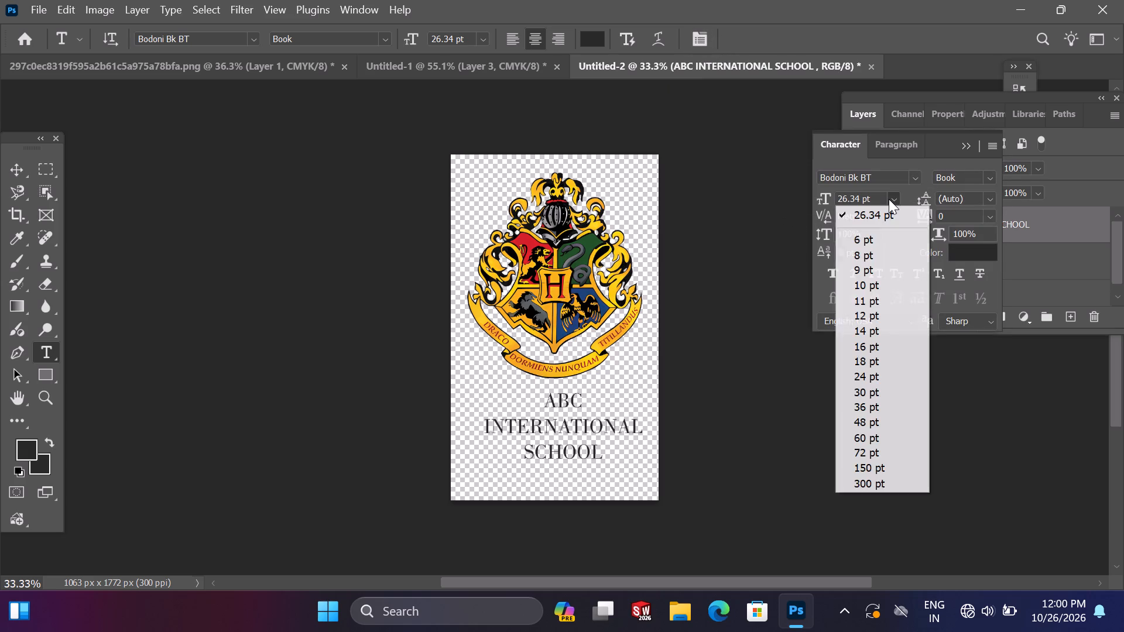
click(892, 198)
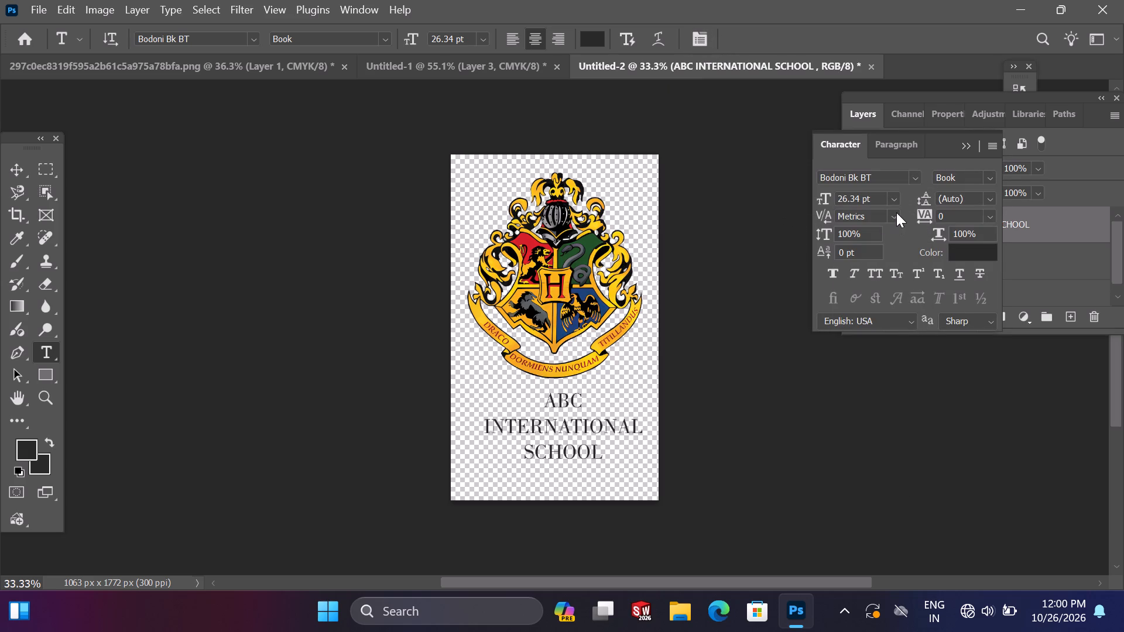
click(894, 212)
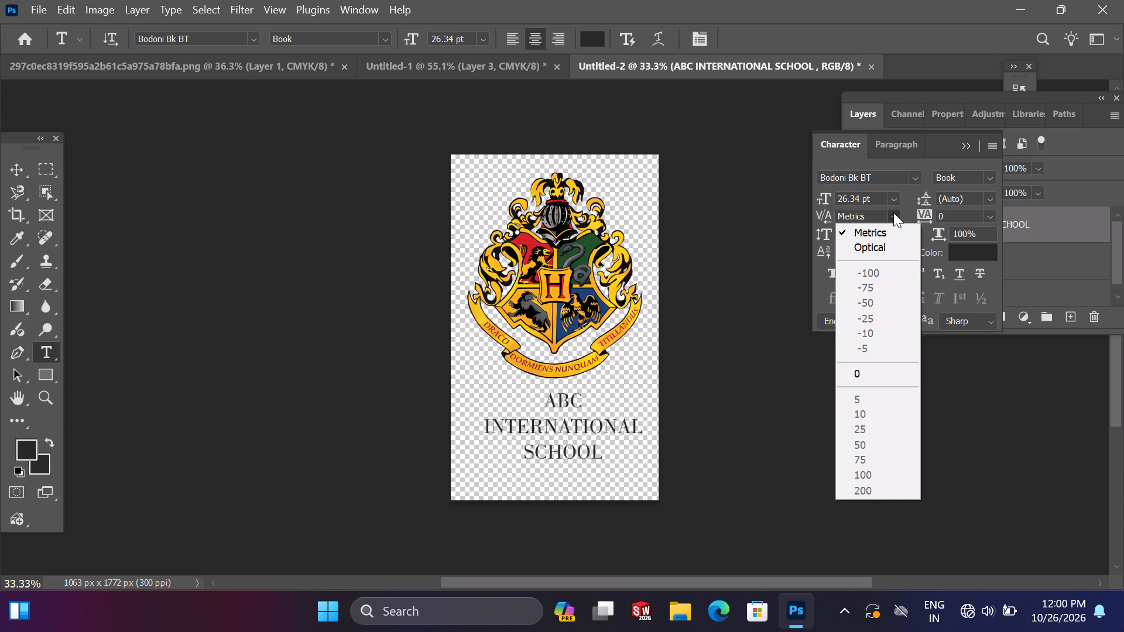
click(893, 212)
click(978, 235)
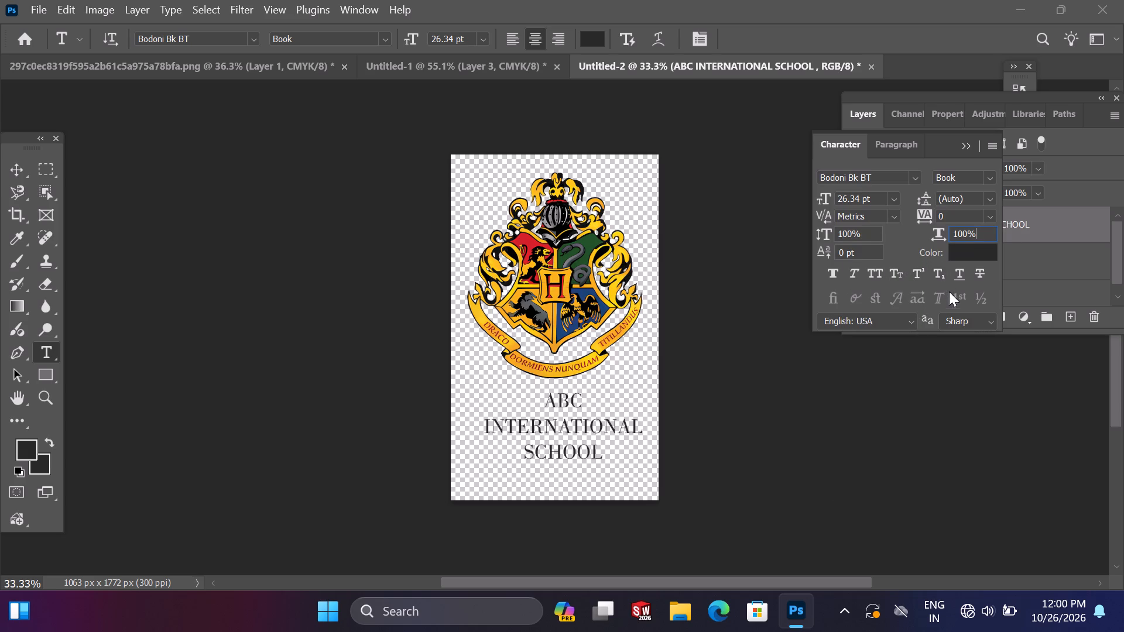
click(828, 267)
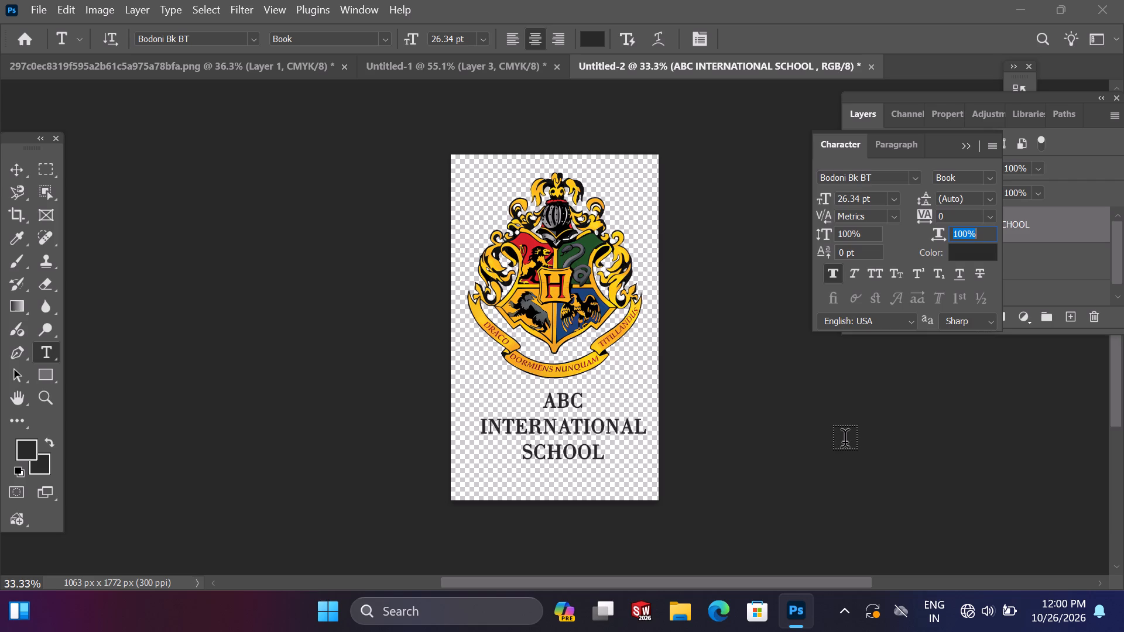
Move the bold school name text slightly left so it sits centred beneath the crest, and deselect it.
click(8, 162)
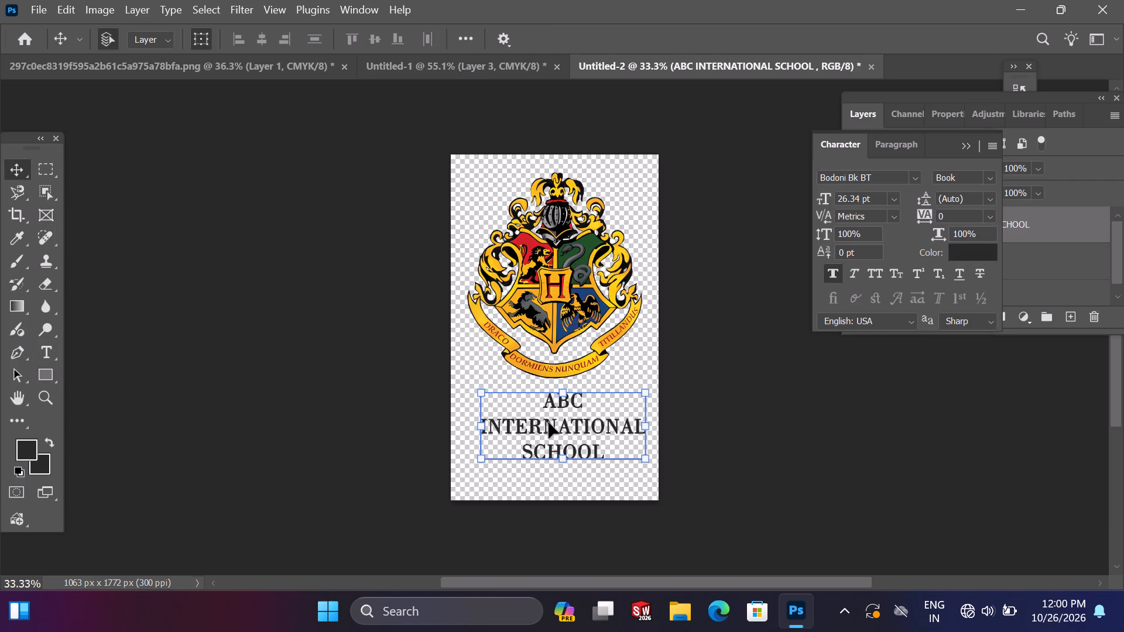
drag(558, 423, 550, 423)
click(699, 415)
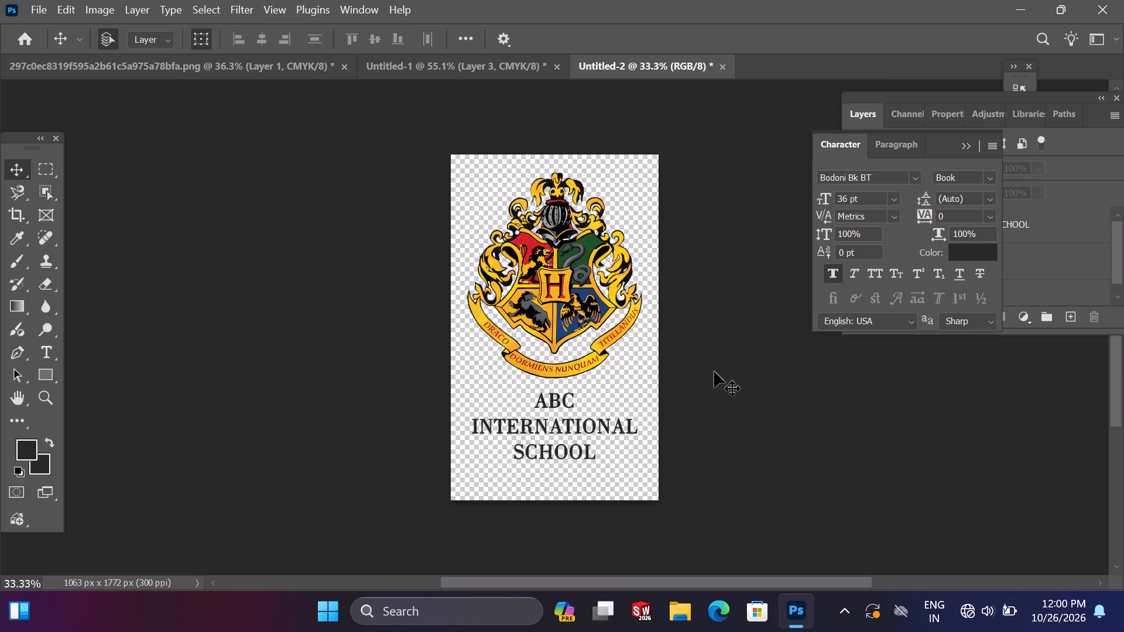
Move the floating Character settings below the layer list so they no longer cover it, and select the school name text layer.
click(705, 174)
drag(1122, 125, 1112, 146)
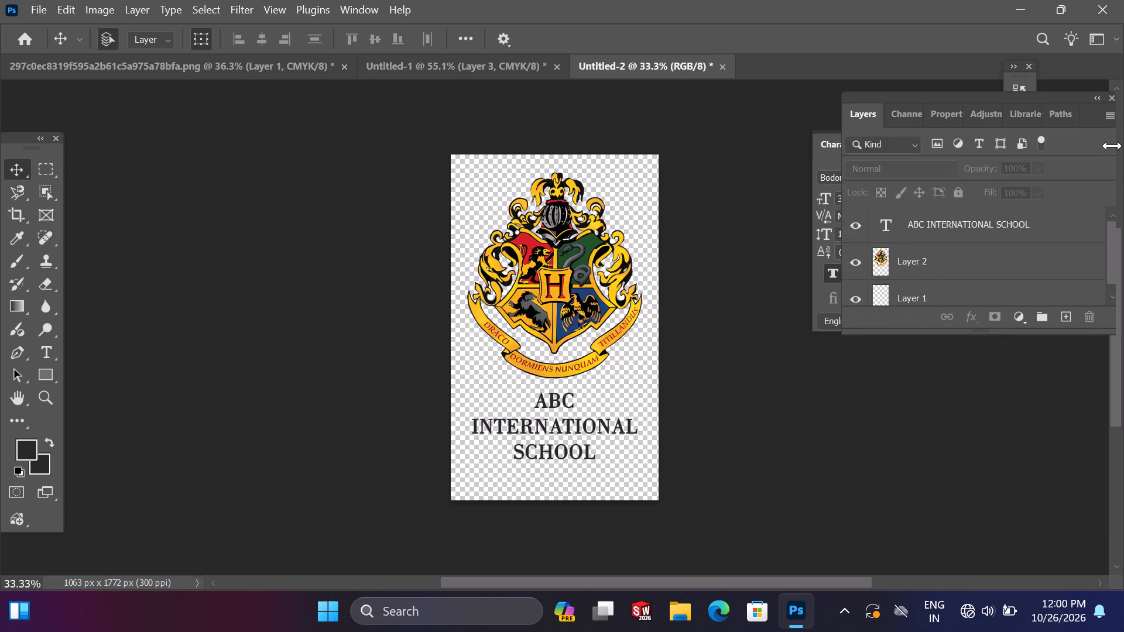
drag(1112, 146, 1123, 146)
drag(822, 130, 800, 142)
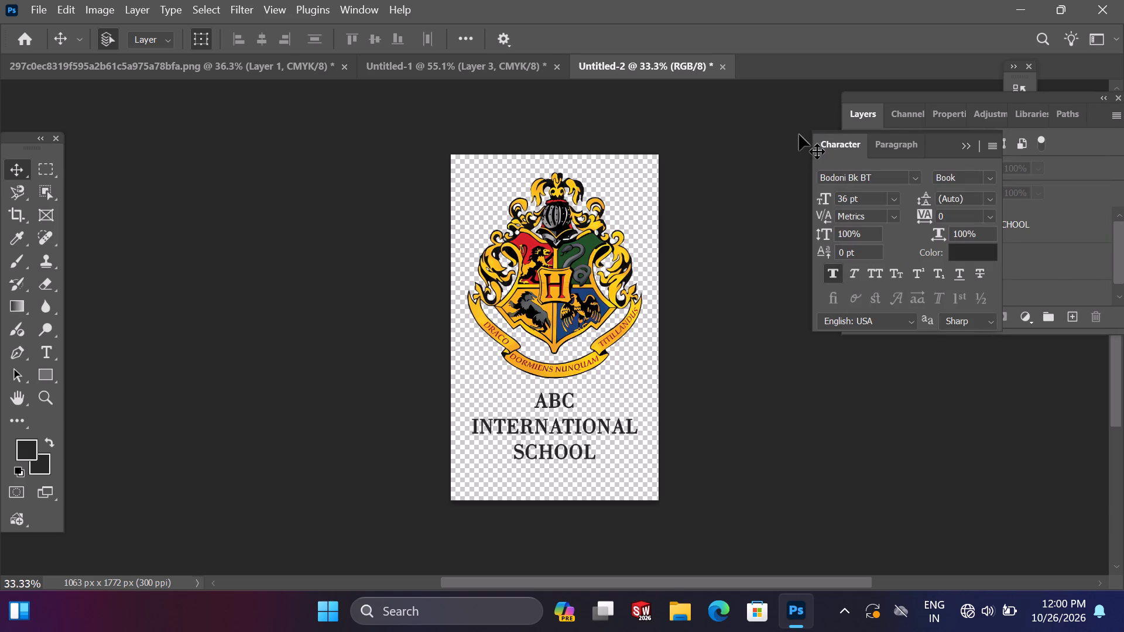
drag(816, 129, 803, 138)
drag(811, 134, 810, 140)
drag(810, 140, 810, 145)
drag(812, 336, 796, 388)
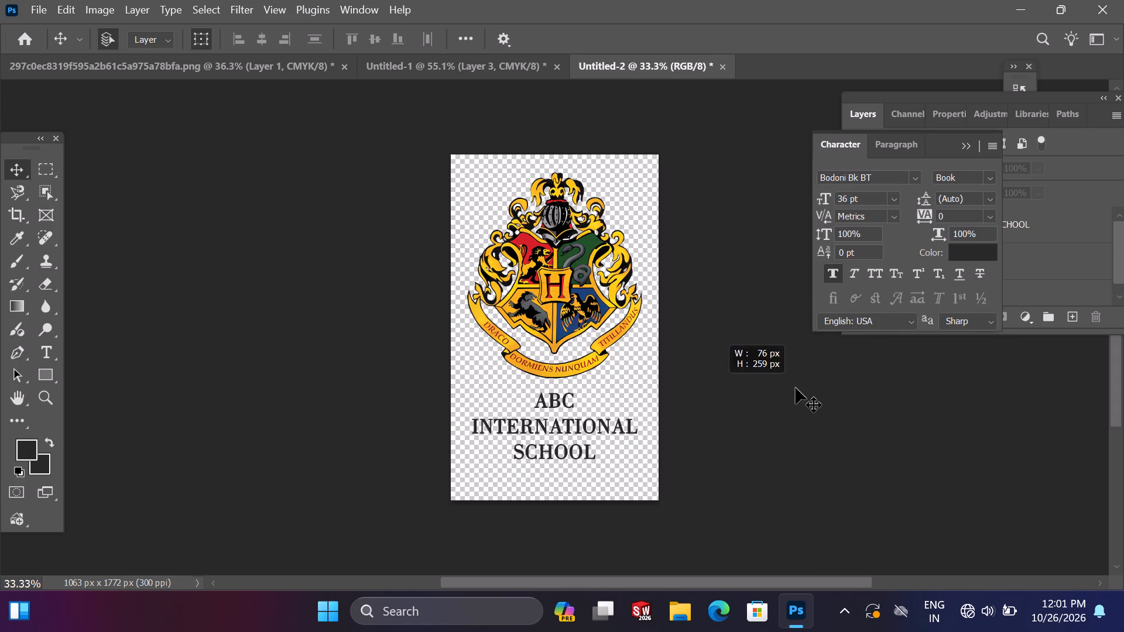
drag(796, 388, 796, 407)
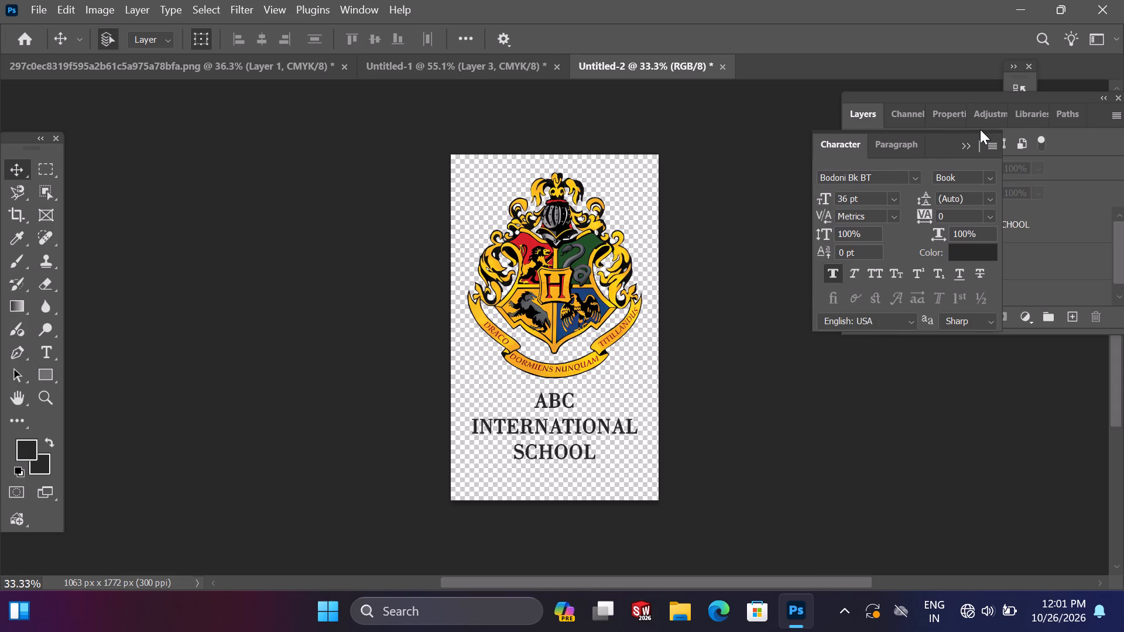
drag(980, 129, 978, 138)
drag(978, 133, 935, 139)
drag(928, 139, 1064, 345)
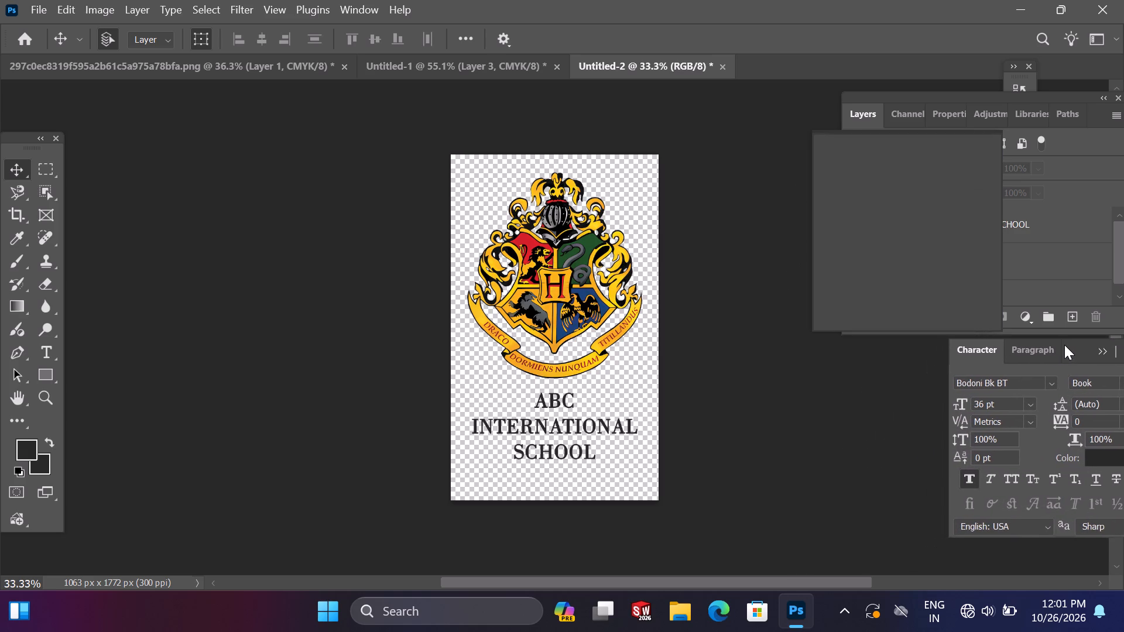
drag(1064, 345, 1050, 342)
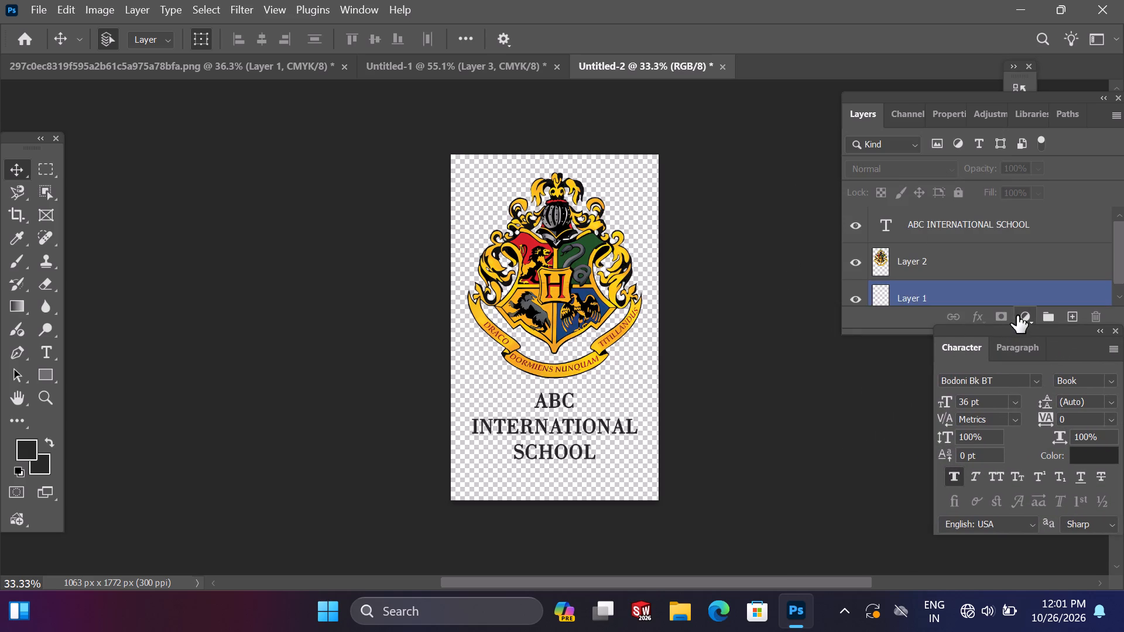
drag(1015, 331, 1006, 345)
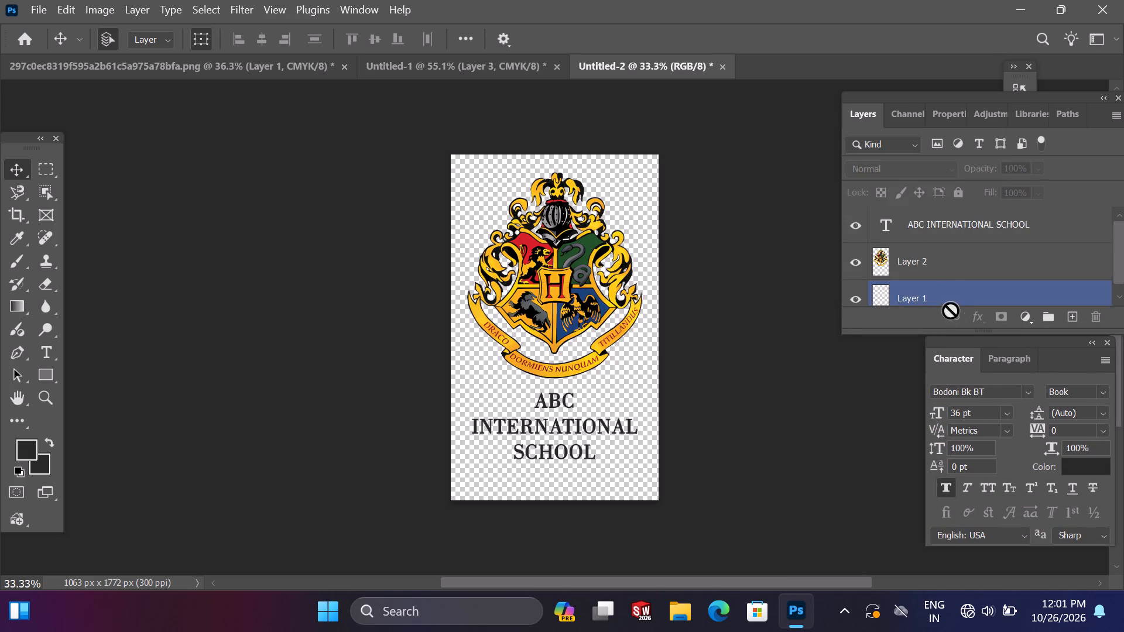
click(937, 215)
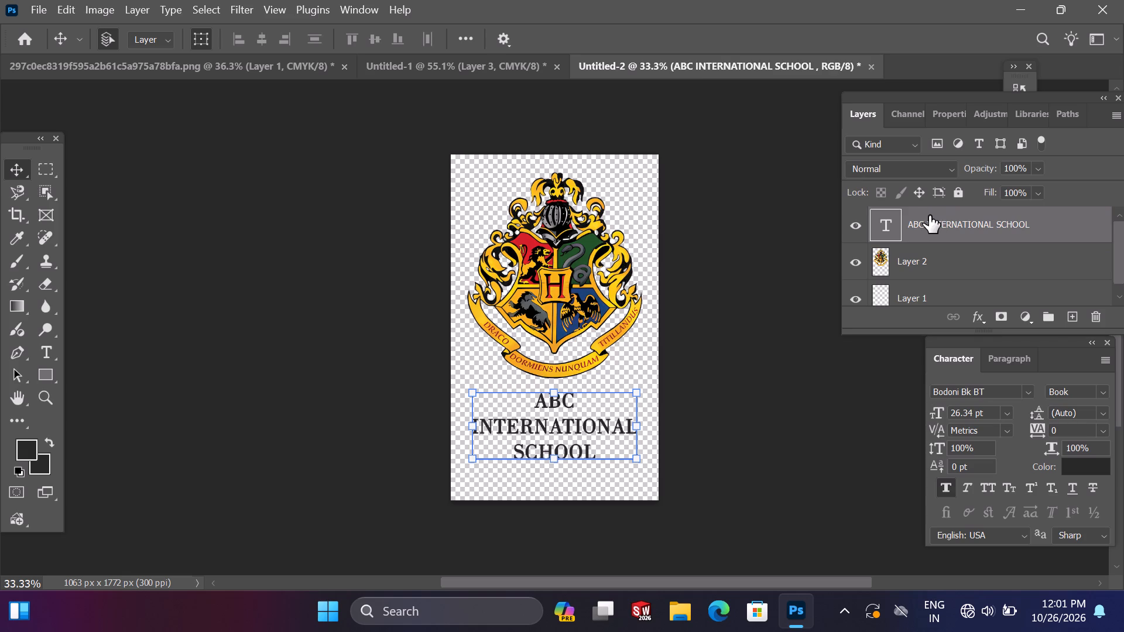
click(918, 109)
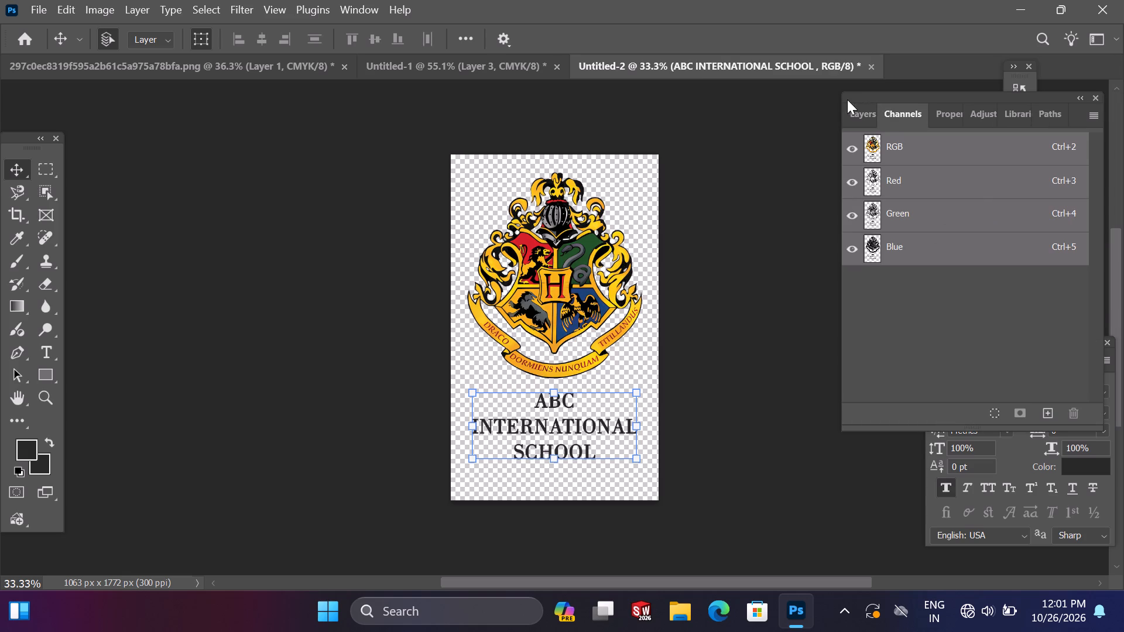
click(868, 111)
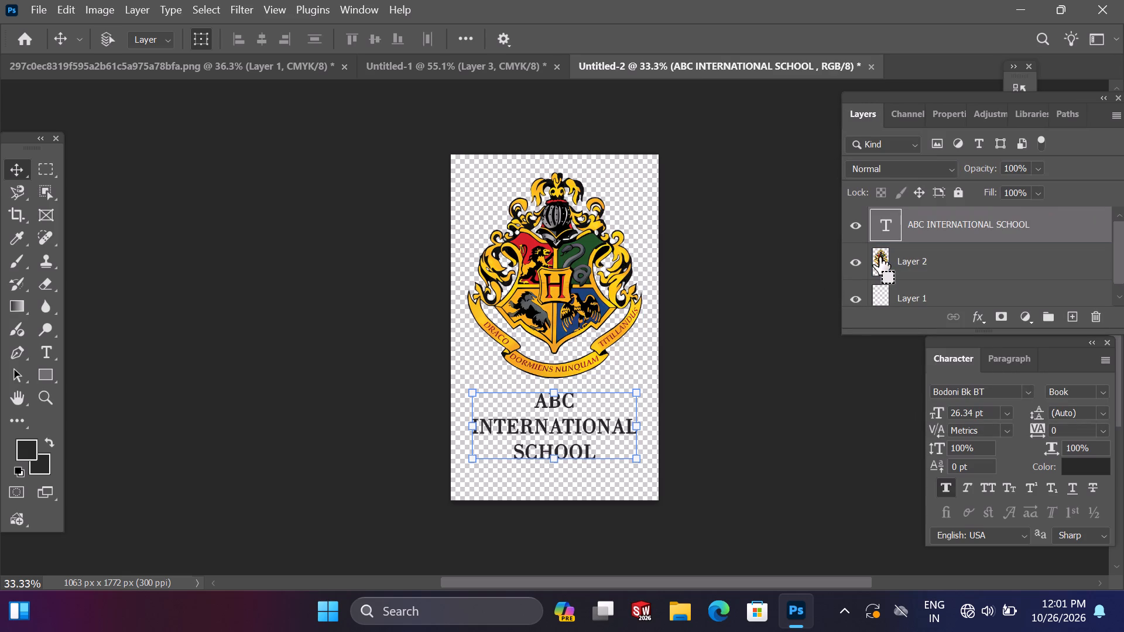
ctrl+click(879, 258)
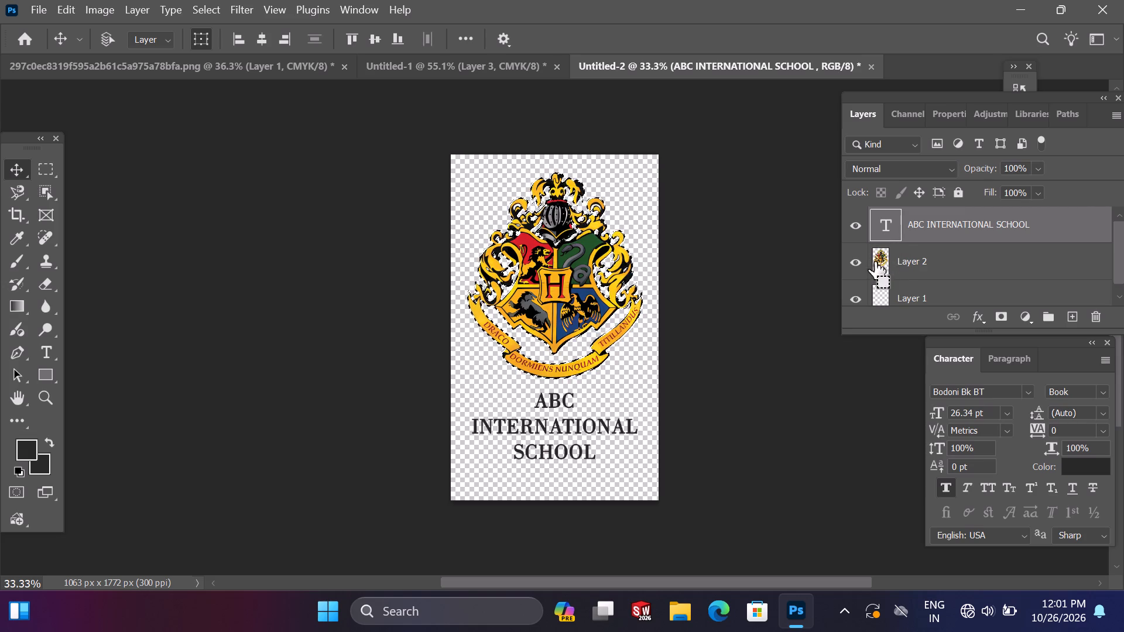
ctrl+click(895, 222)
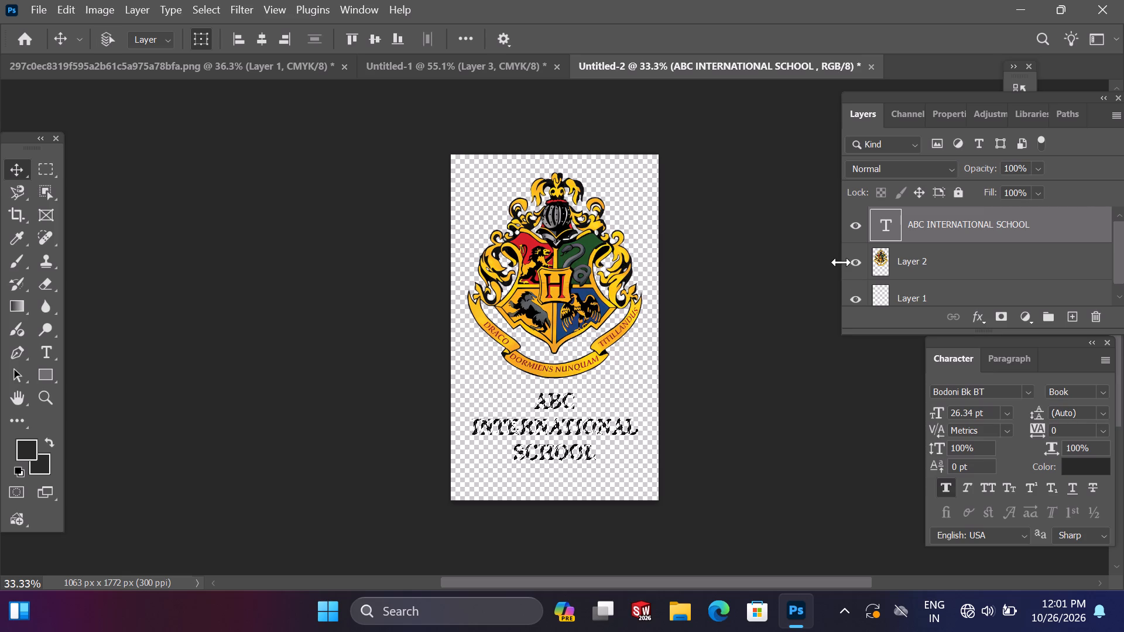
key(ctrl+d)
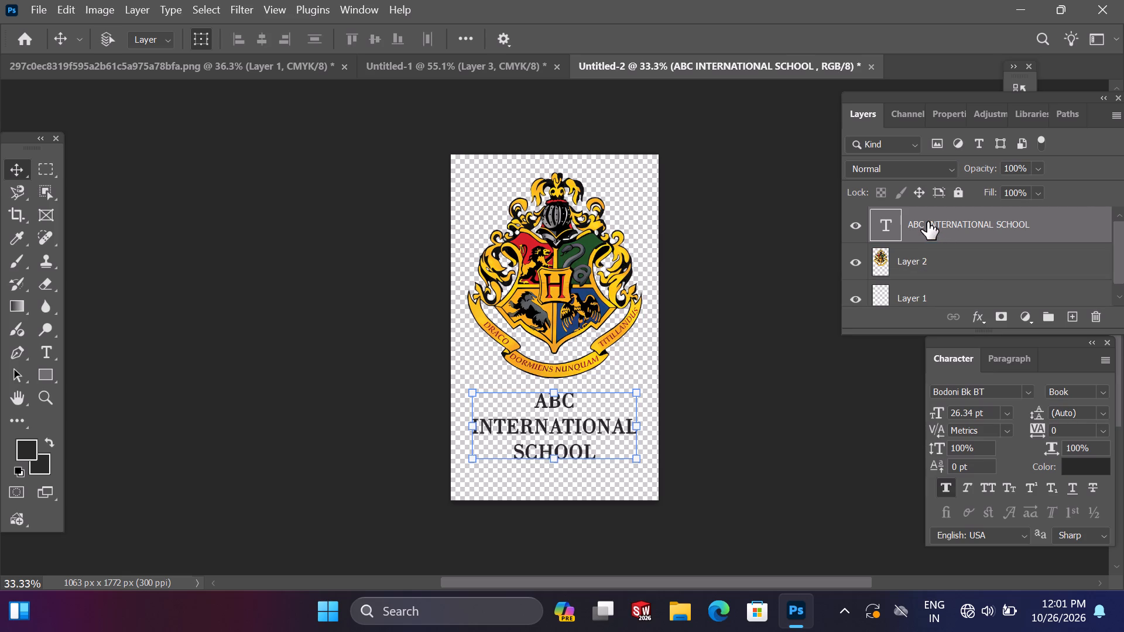
Merge the "ABC INTERNATIONAL SCHOOL" text layer down into the crest layer, Layer 2.
key(ctrl+e)
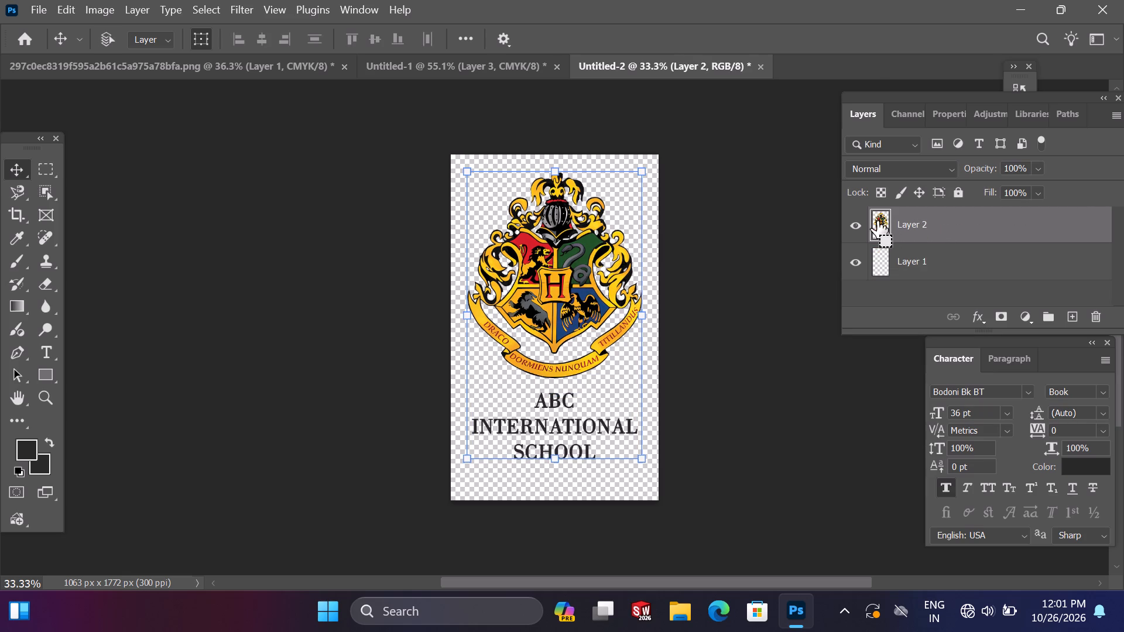
Load the outline of the merged crest and text layer as a selection and contract it by 1 pixel.
ctrl+click(877, 222)
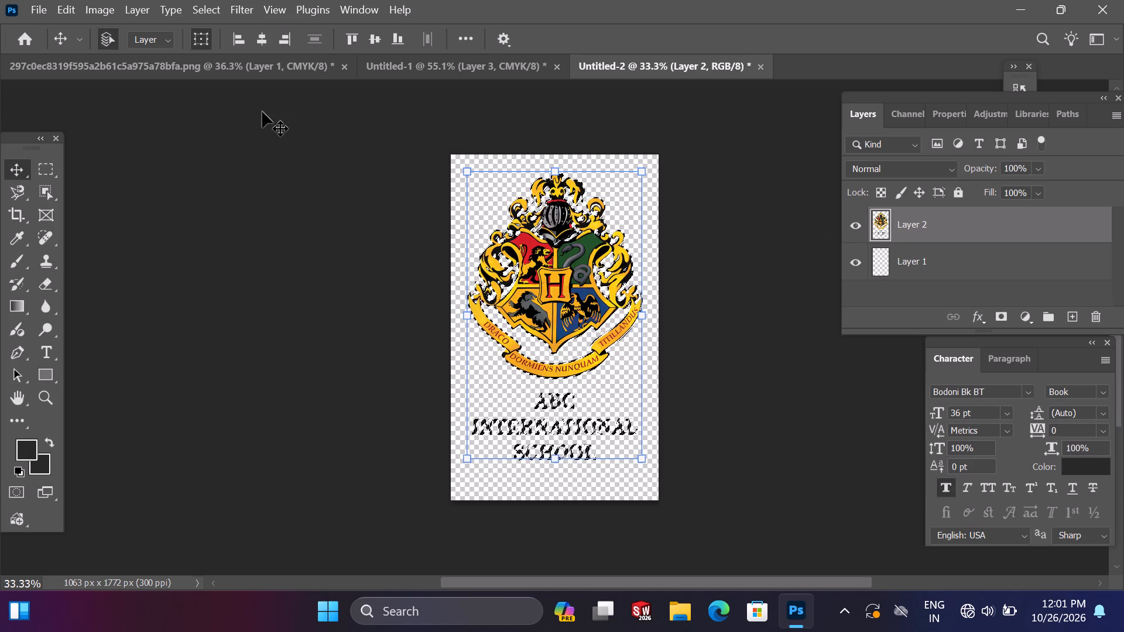
click(200, 5)
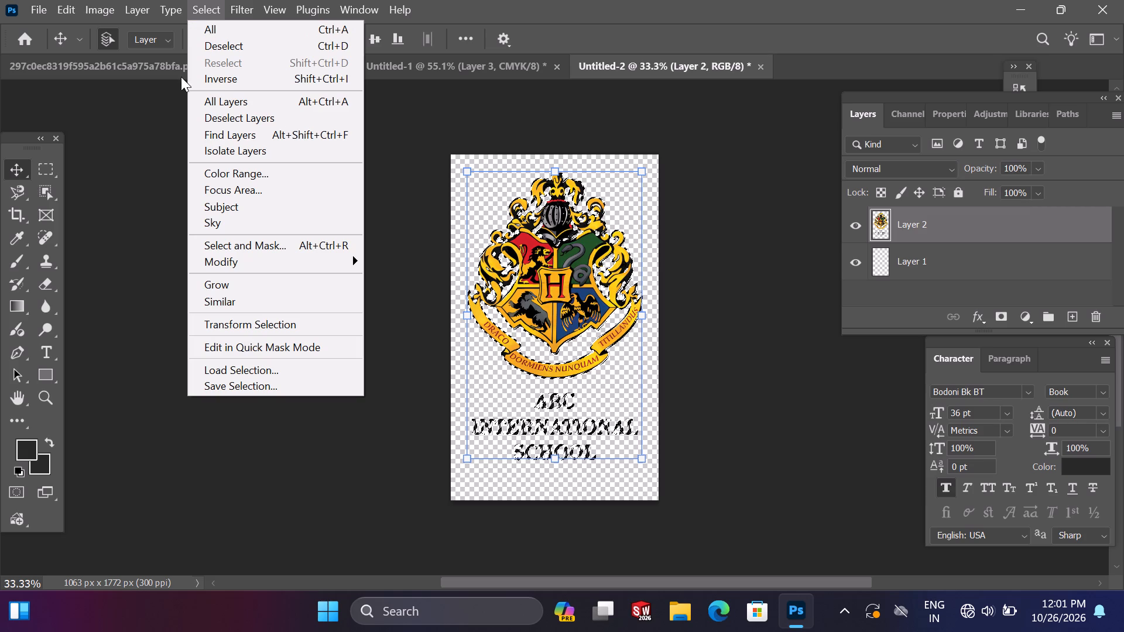
click(228, 262)
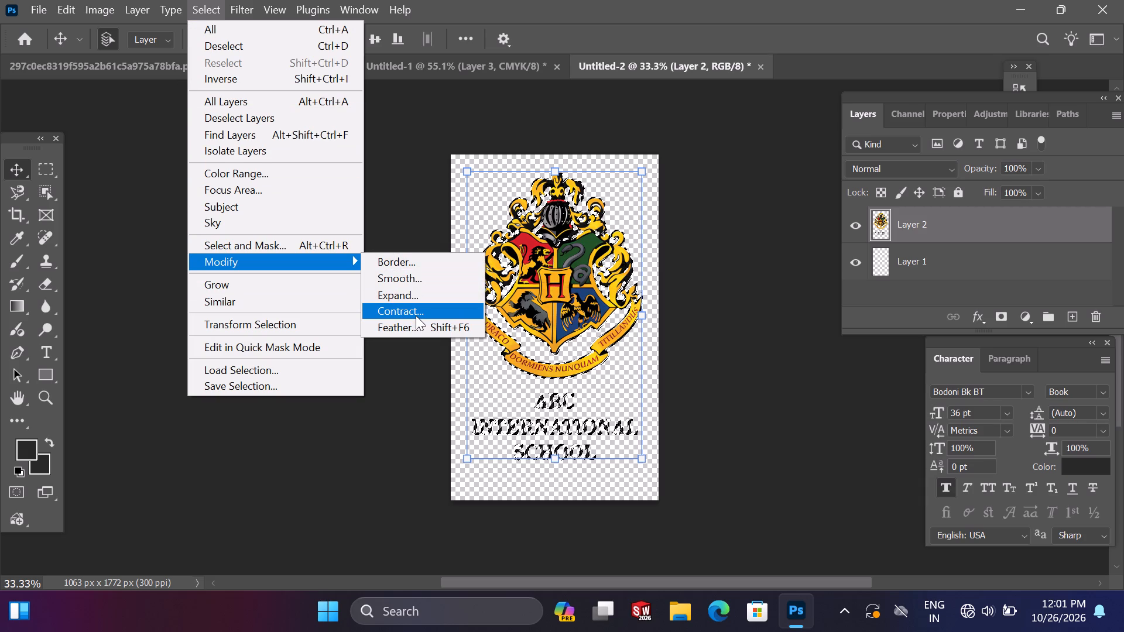
click(414, 308)
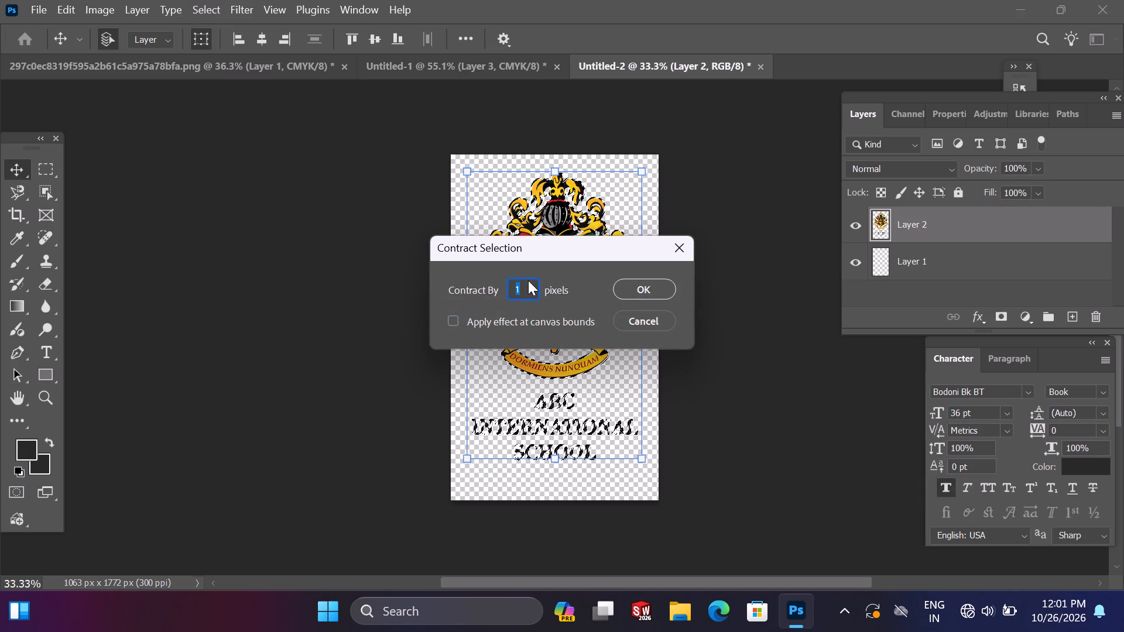
click(526, 280)
click(532, 290)
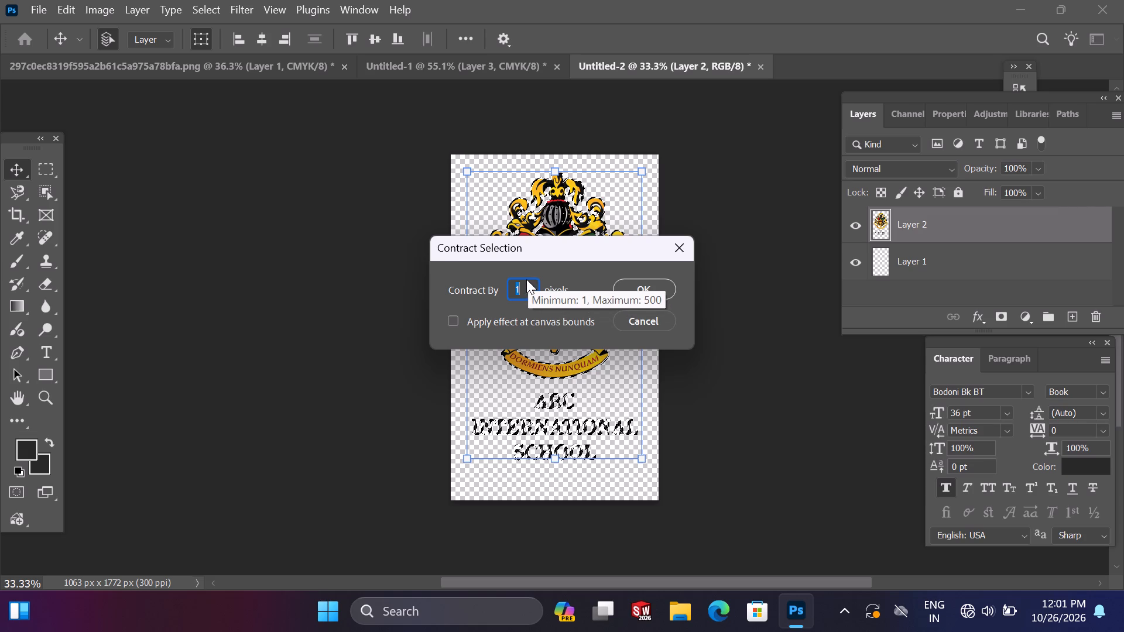
key(BackSpace)
key(1)
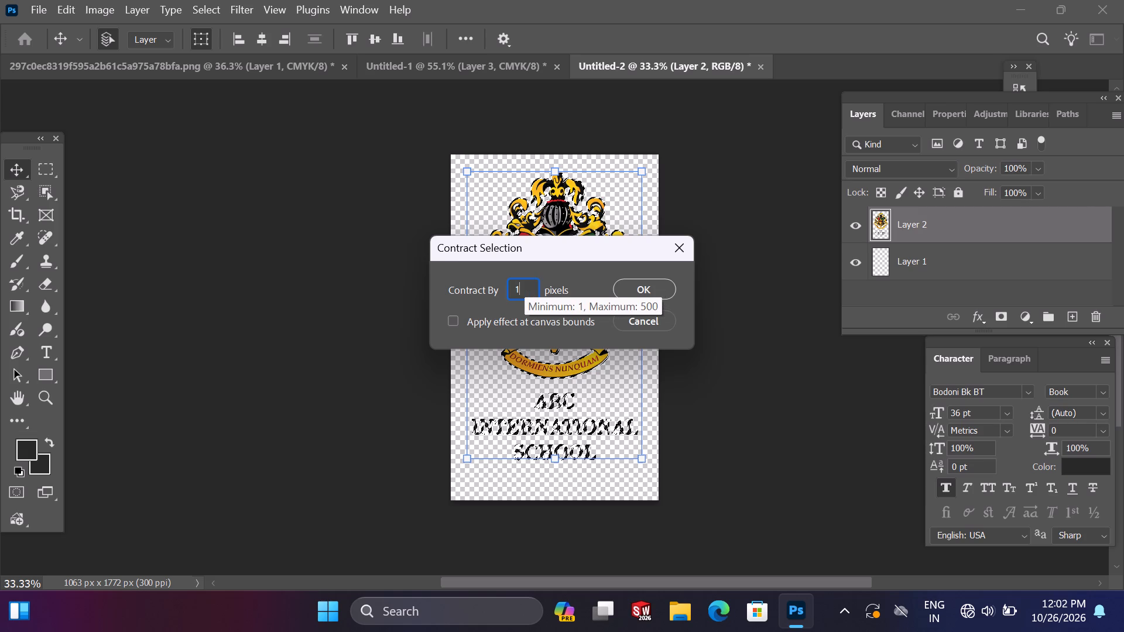
click(647, 290)
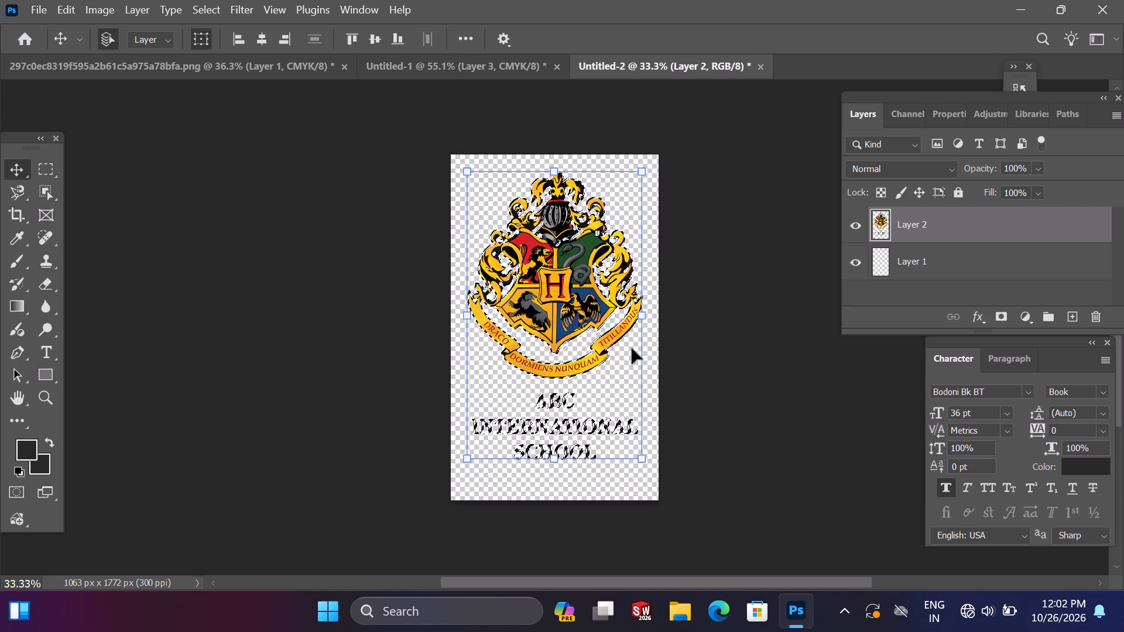
Examine close up how the contracted selection follows the edges of the crest and its ribbon.
scroll(615, 336, up, 5)
alt+scroll(615, 336, up, 18)
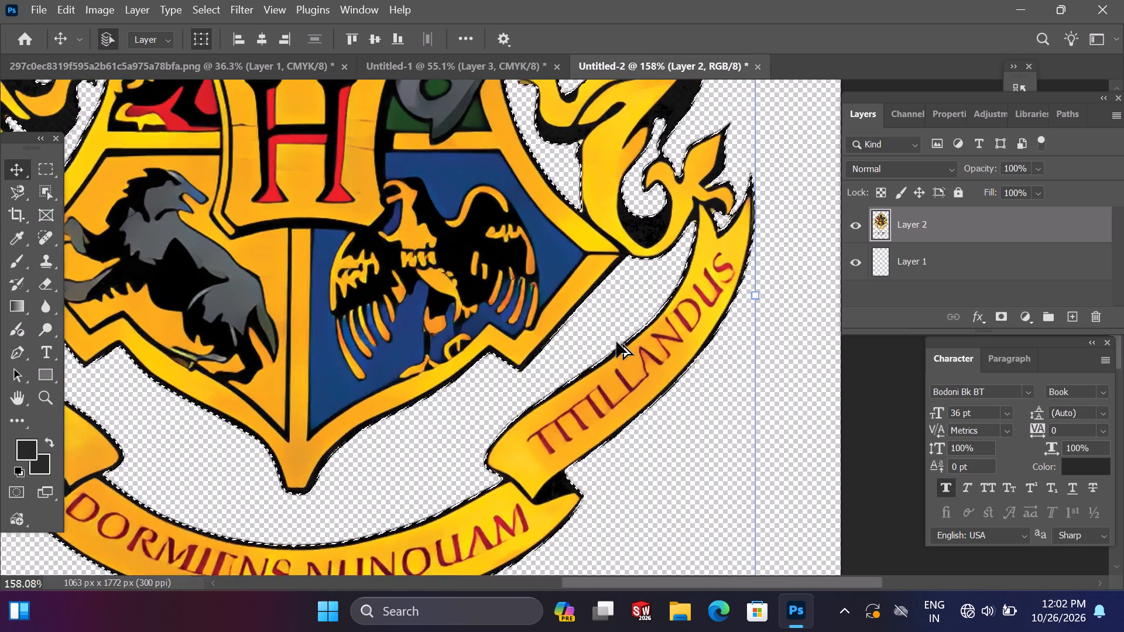
alt+scroll(616, 342, up, 6)
alt+scroll(616, 342, down, 9)
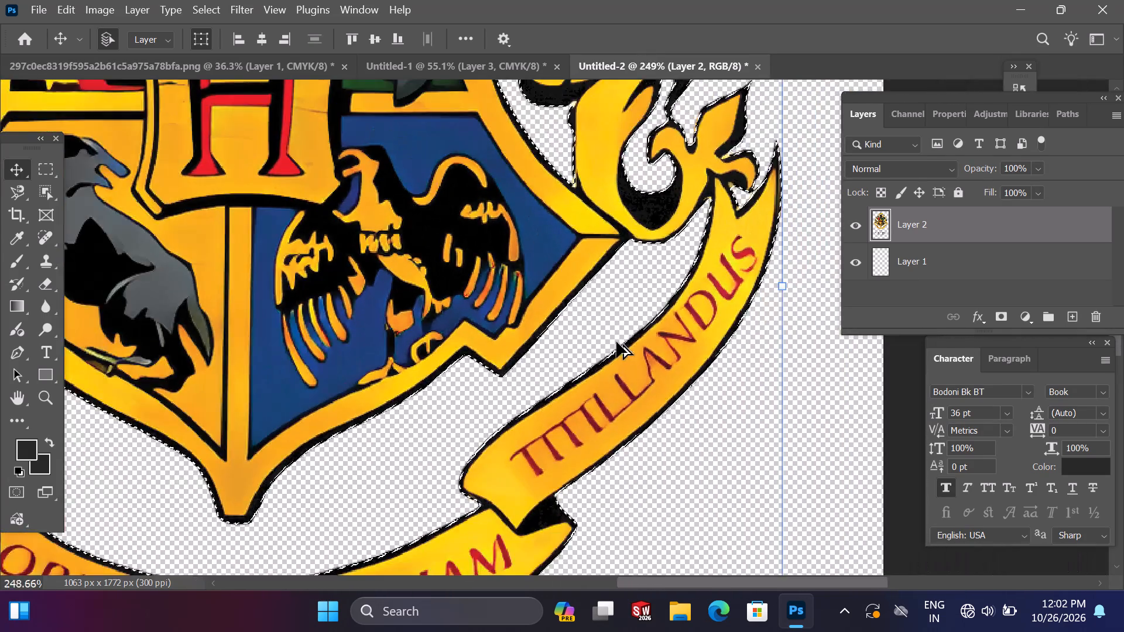
alt+scroll(616, 342, down, 12)
alt+scroll(546, 317, down, 3)
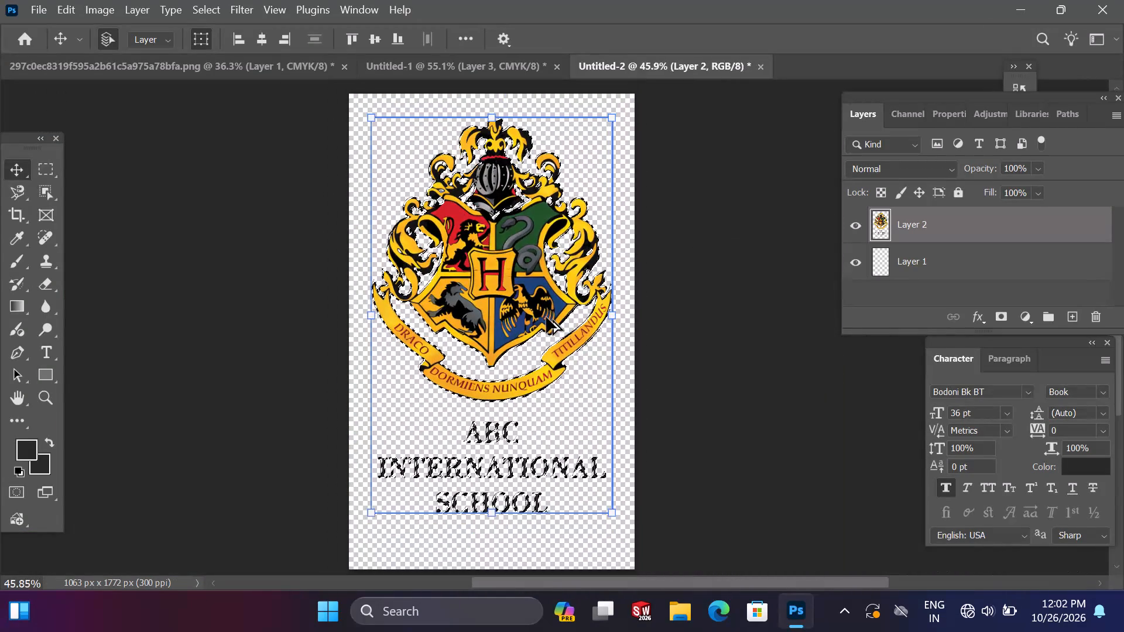
alt+scroll(546, 317, down, 1)
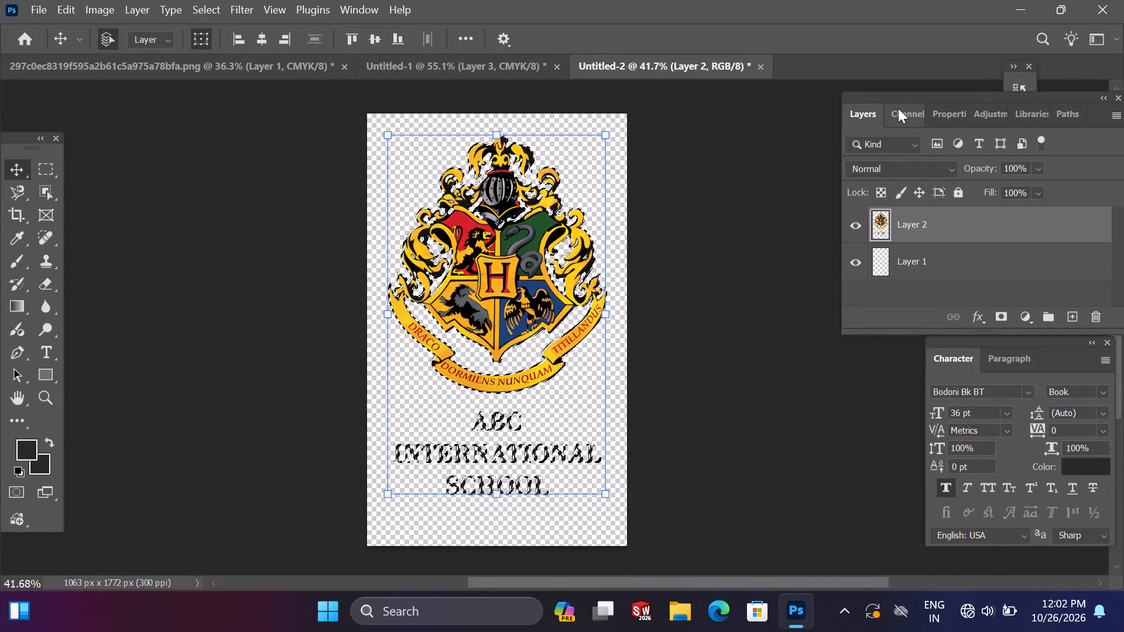
Create a spot channel named W1 from the contracted crest and text selection, with pure red ff0000 as its ink colour.
click(898, 108)
click(863, 111)
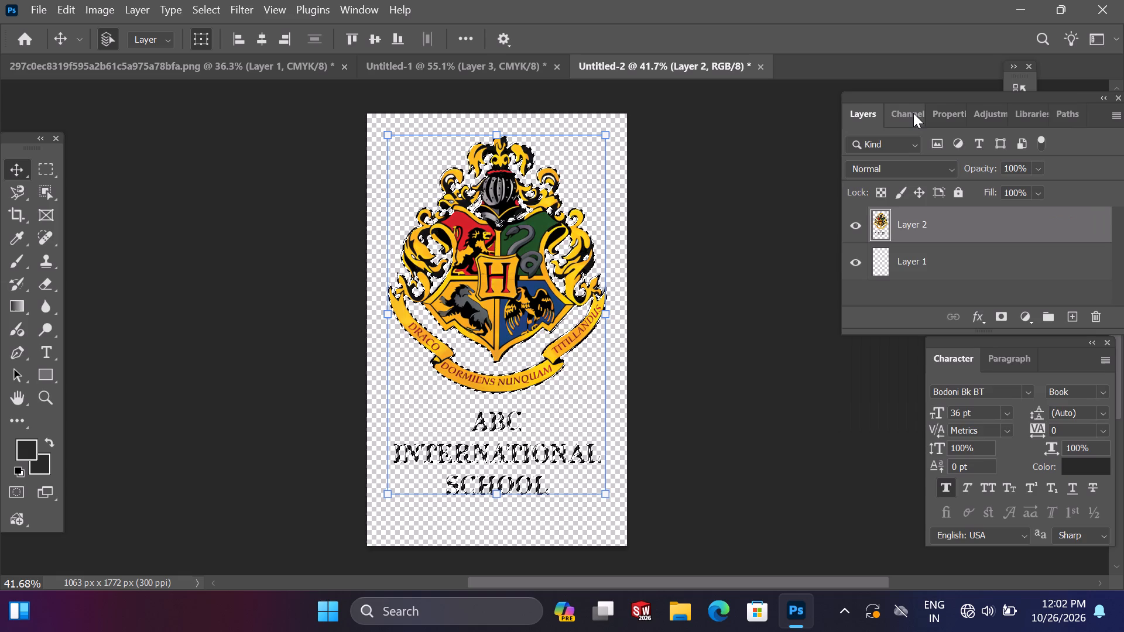
click(913, 113)
click(1094, 119)
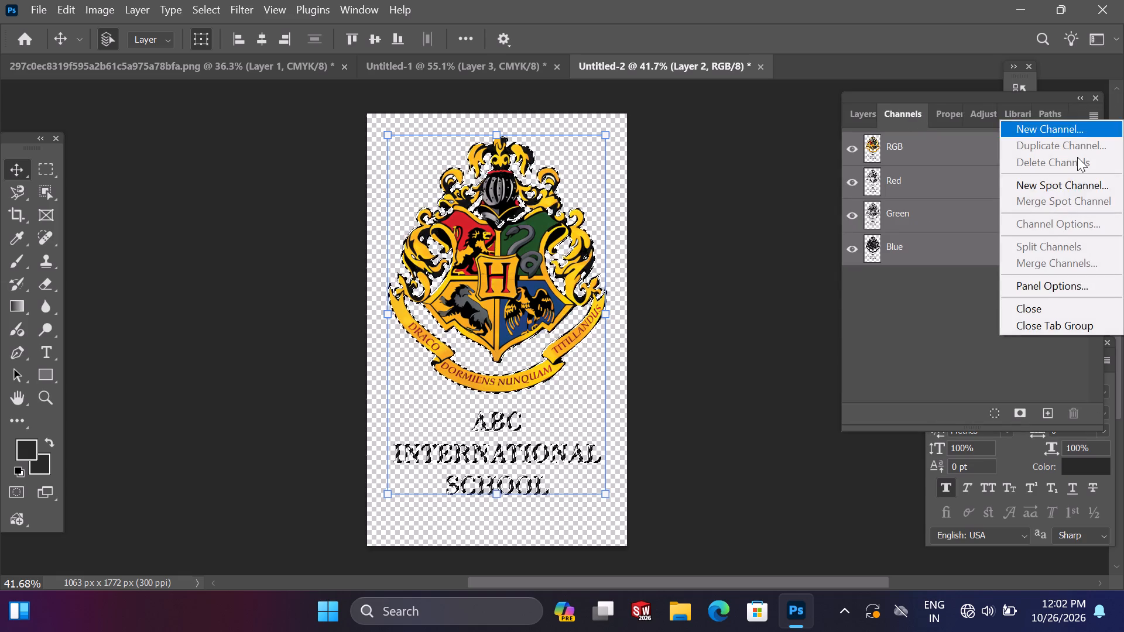
click(1076, 184)
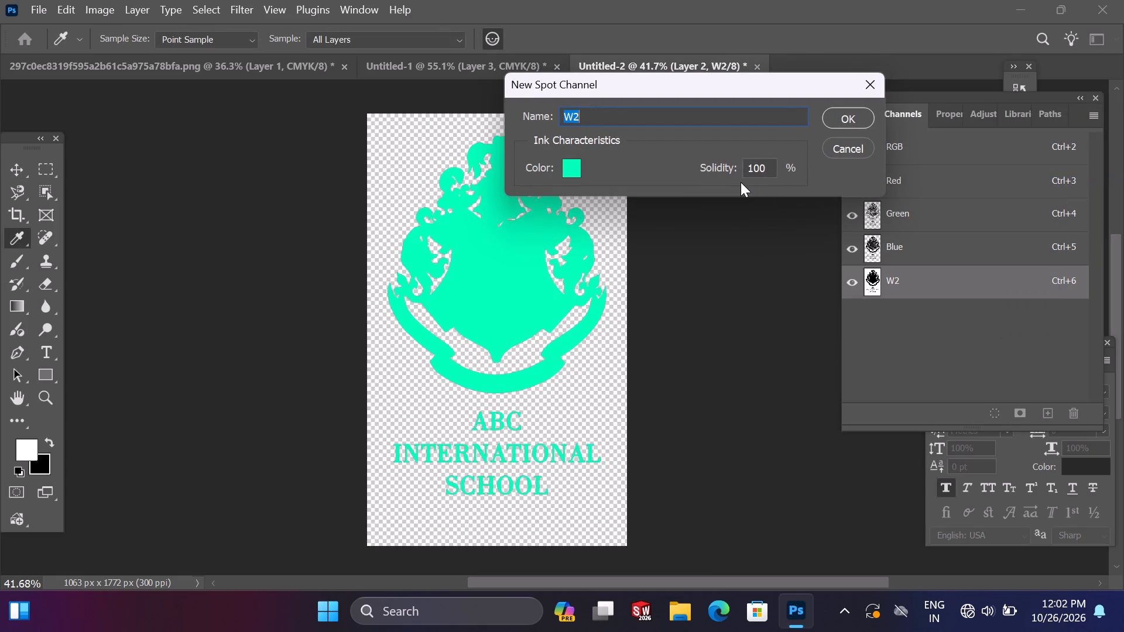
click(759, 113)
key(BackSpace)
key(1)
click(578, 166)
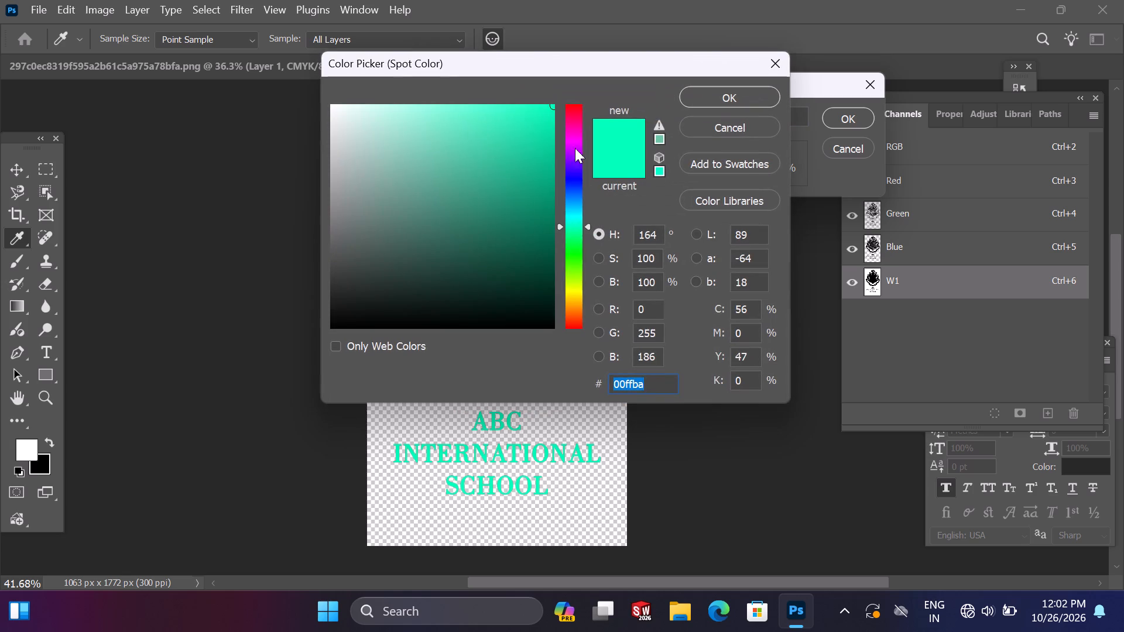
click(573, 112)
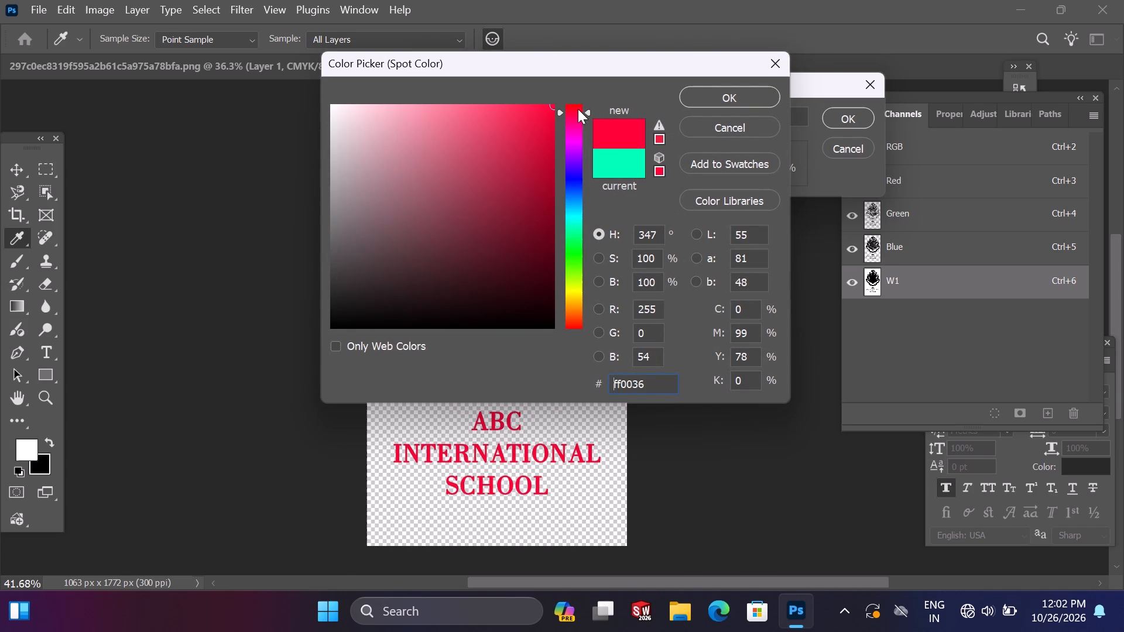
drag(574, 109, 574, 99)
click(697, 92)
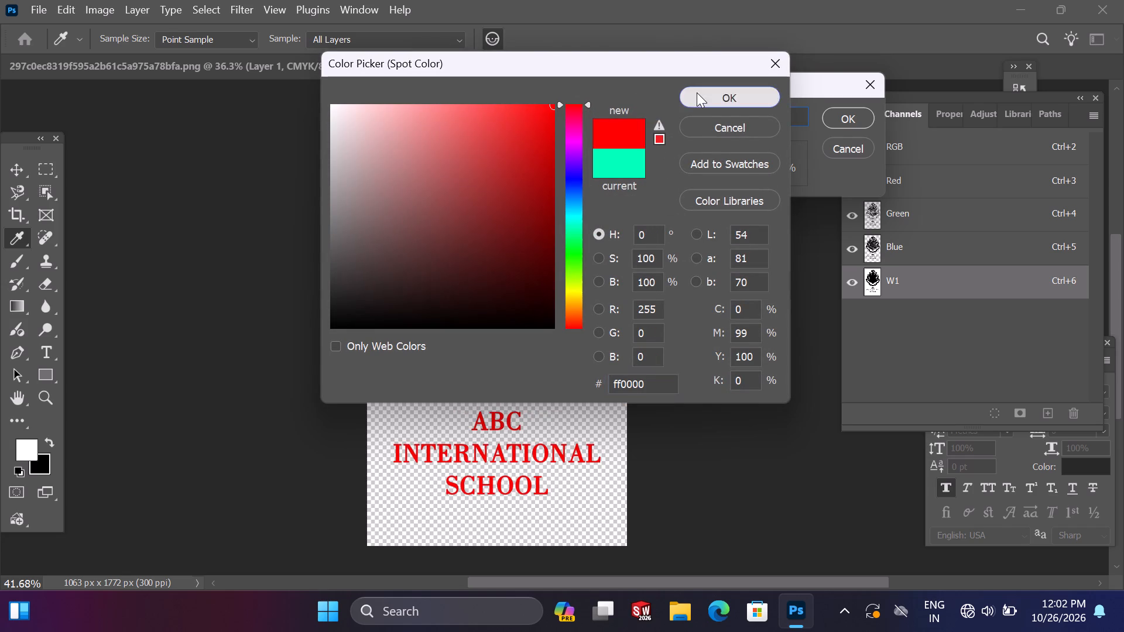
click(861, 118)
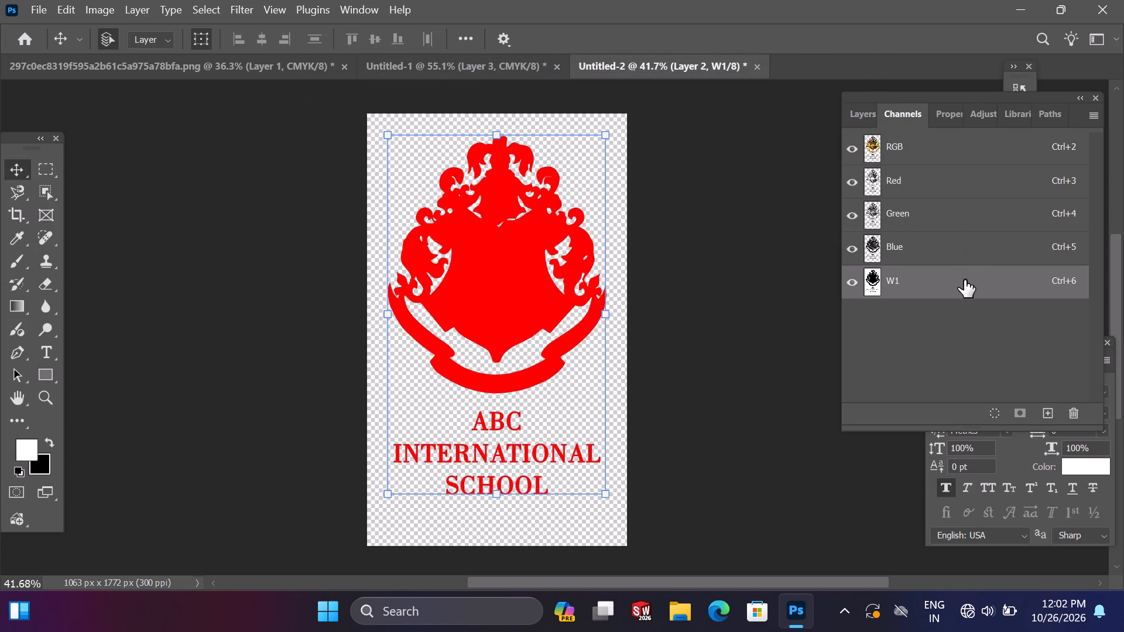
Duplicate the W1 spot channel within the same document as W2 and make the copy visible.
right_click(964, 280)
click(1009, 286)
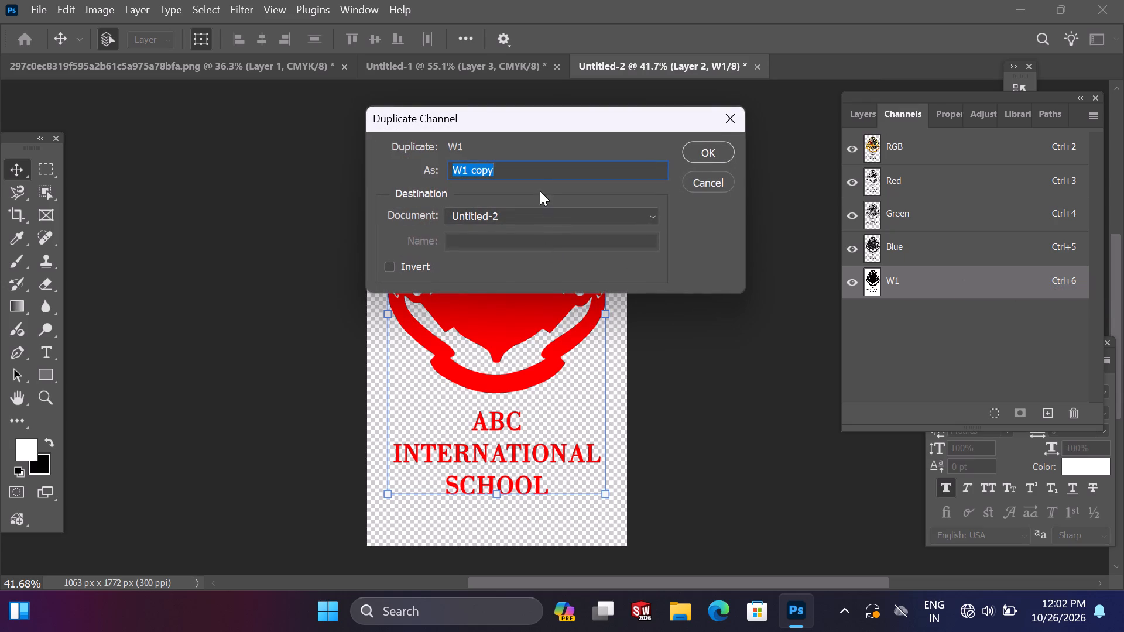
click(539, 173)
key(BackSpace)
key(BackSpace)
key(BackSpace)
key(BackSpace)
key(BackSpace)
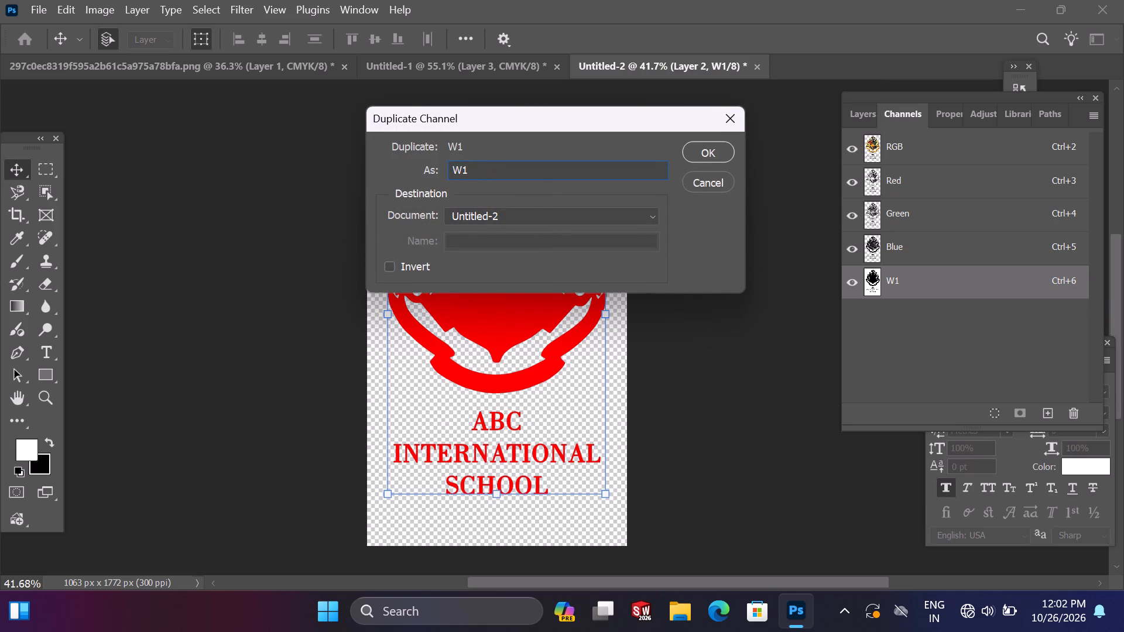
key(BackSpace)
key(2)
click(708, 140)
click(852, 314)
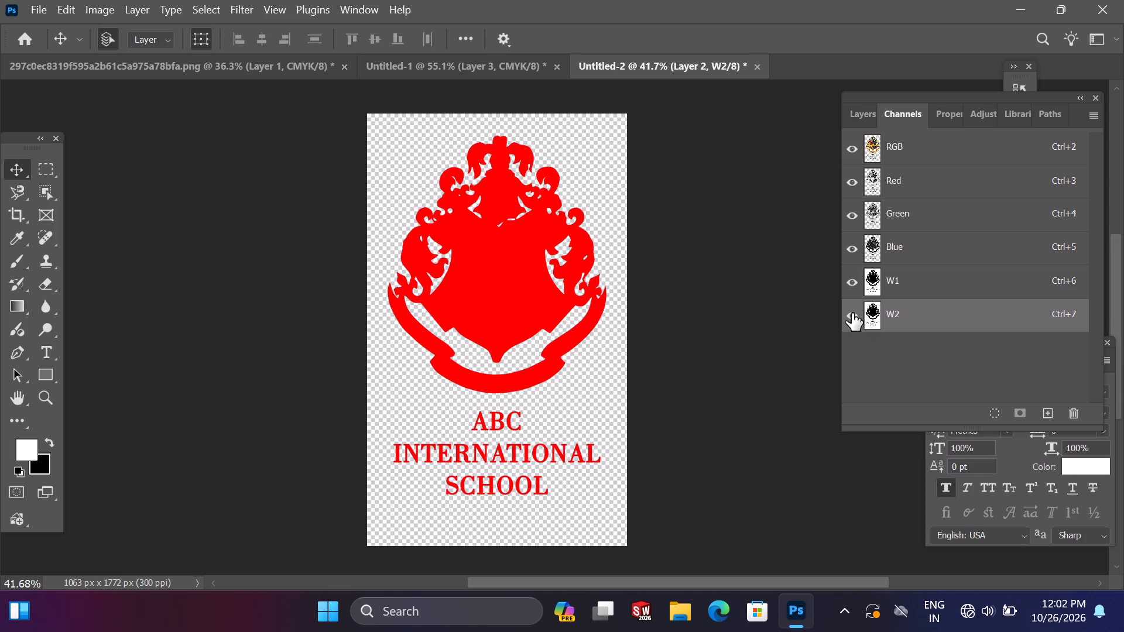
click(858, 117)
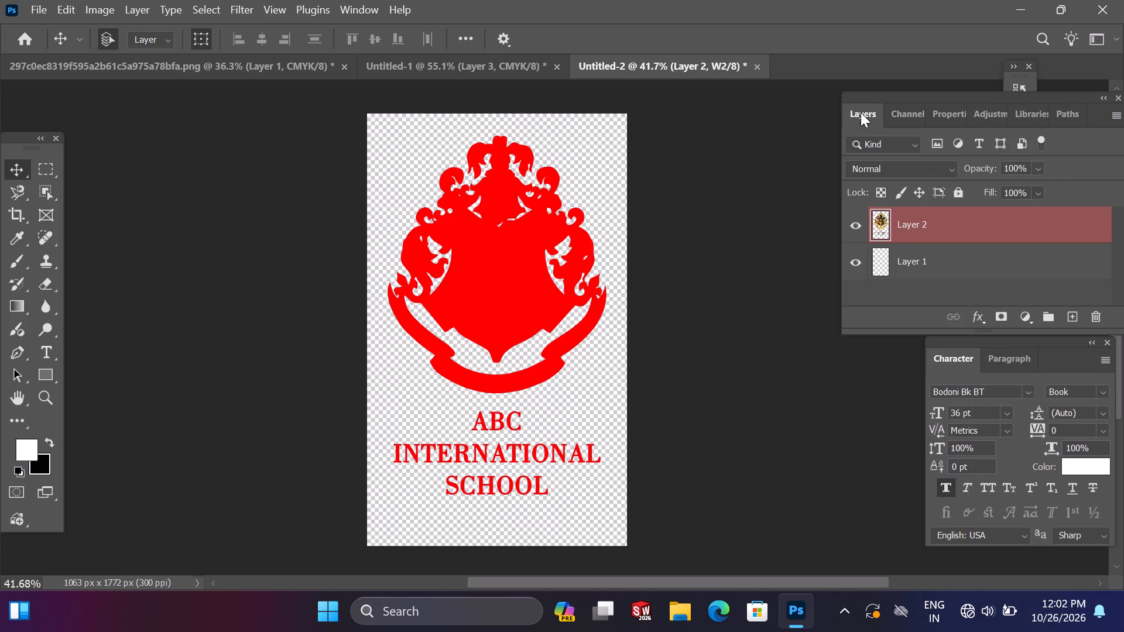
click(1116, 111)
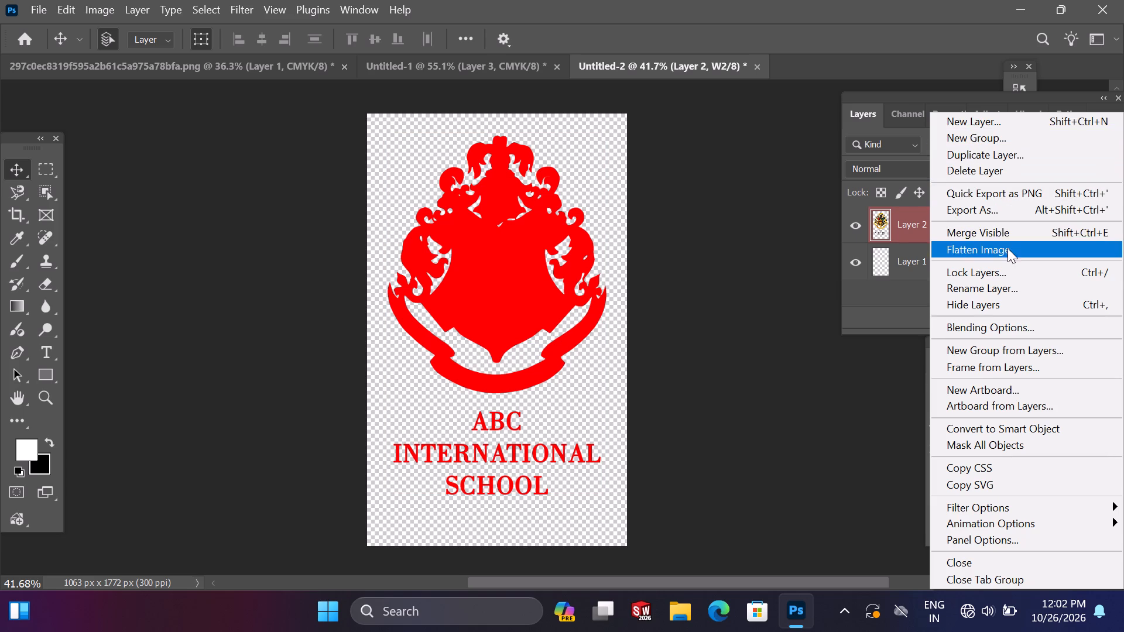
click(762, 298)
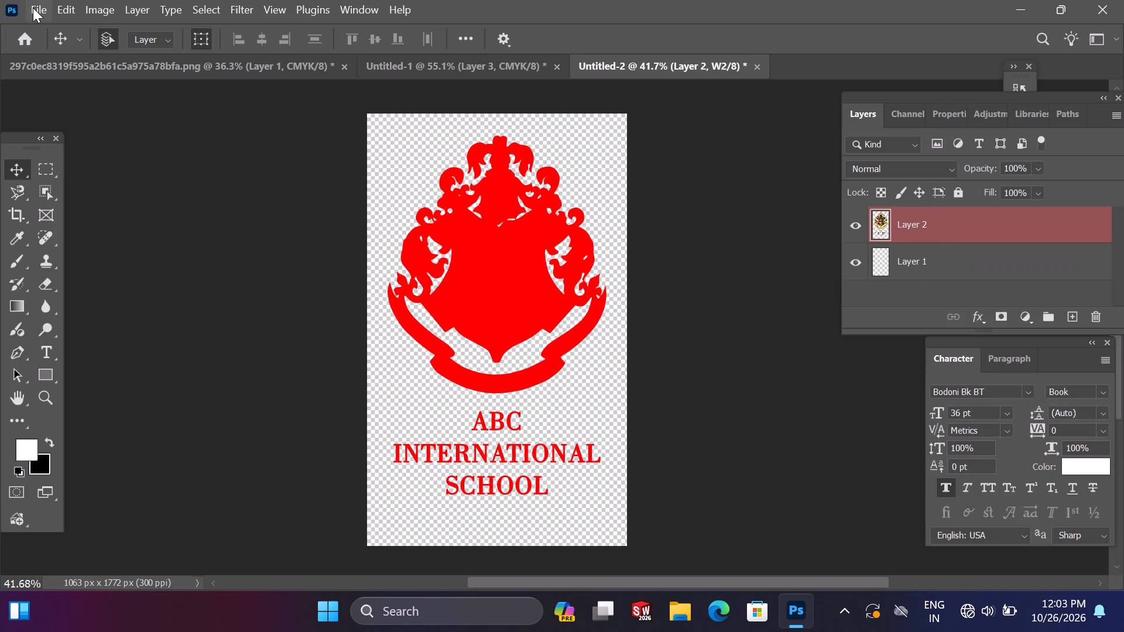
Start saving the crest and school name design under a new file name with Save As.
click(32, 7)
click(67, 211)
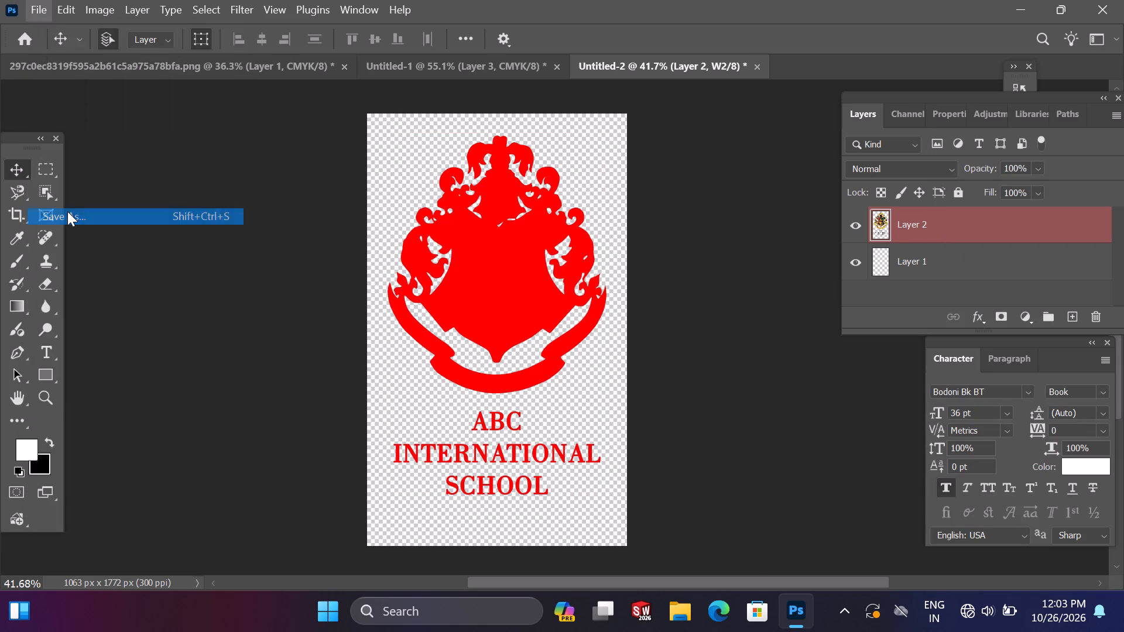
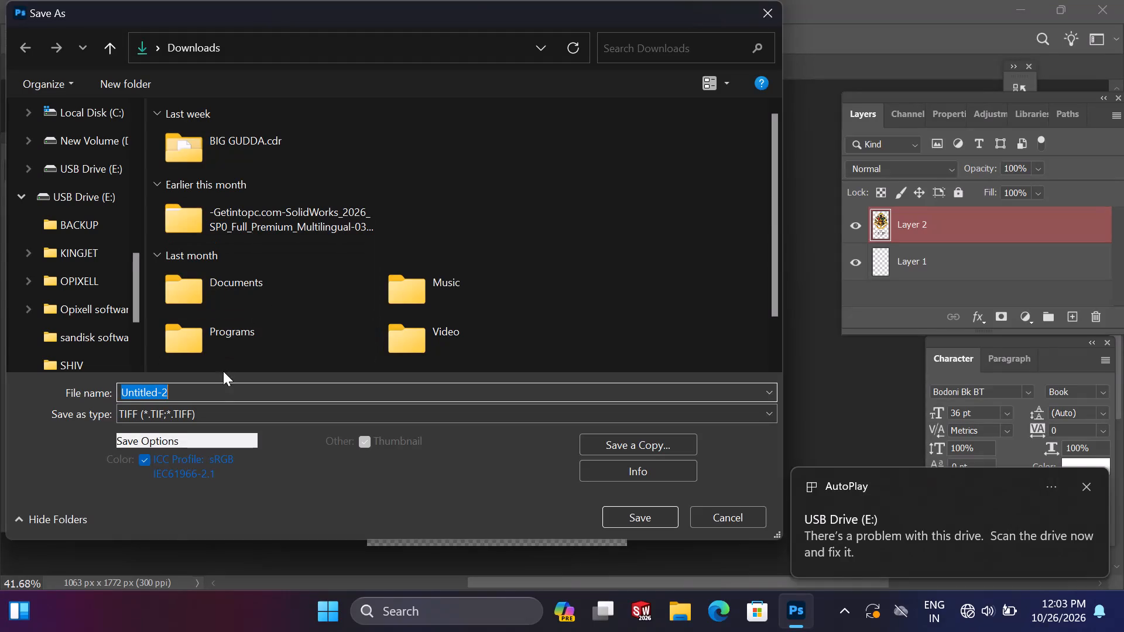
Replace the default file name with SCHOOL DESIGN.
click(223, 390)
key(BackSpace)
key(BackSpace)
key(BackSpace)
key(BackSpace)
key(BackSpace)
key(BackSpace)
key(BackSpace)
key(BackSpace)
key(BackSpace)
key(BackSpace)
key(BackSpace)
key(BackSpace)
key(BackSpace)
key(BackSpace)
key(BackSpace)
key(BackSpace)
key(BackSpace)
key(BackSpace)
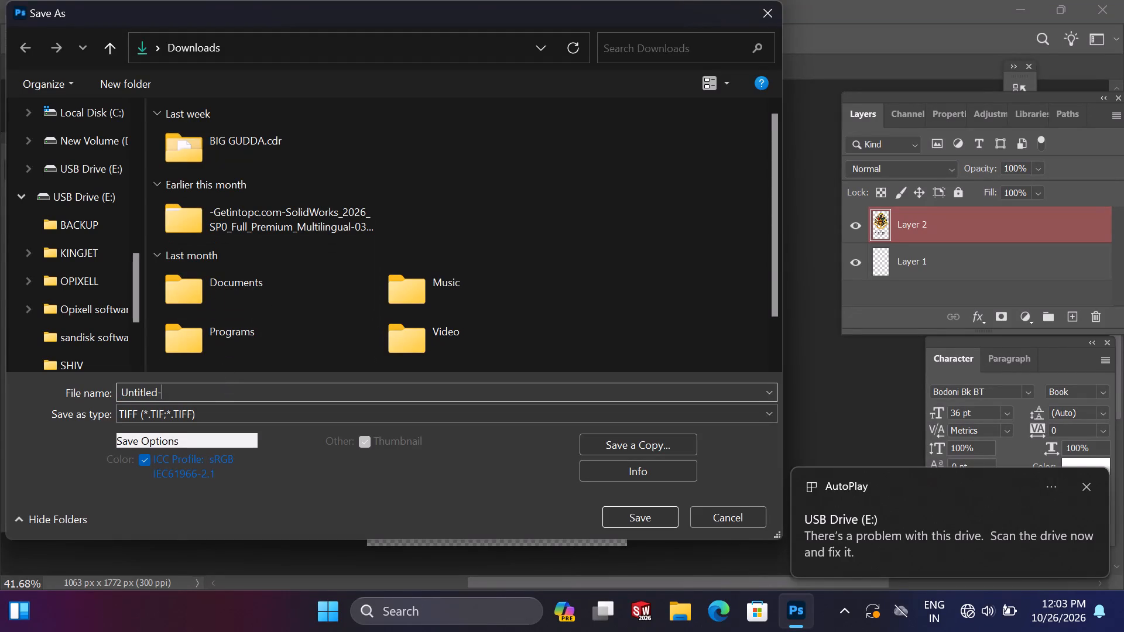
text(SCHOOL DESIGN)
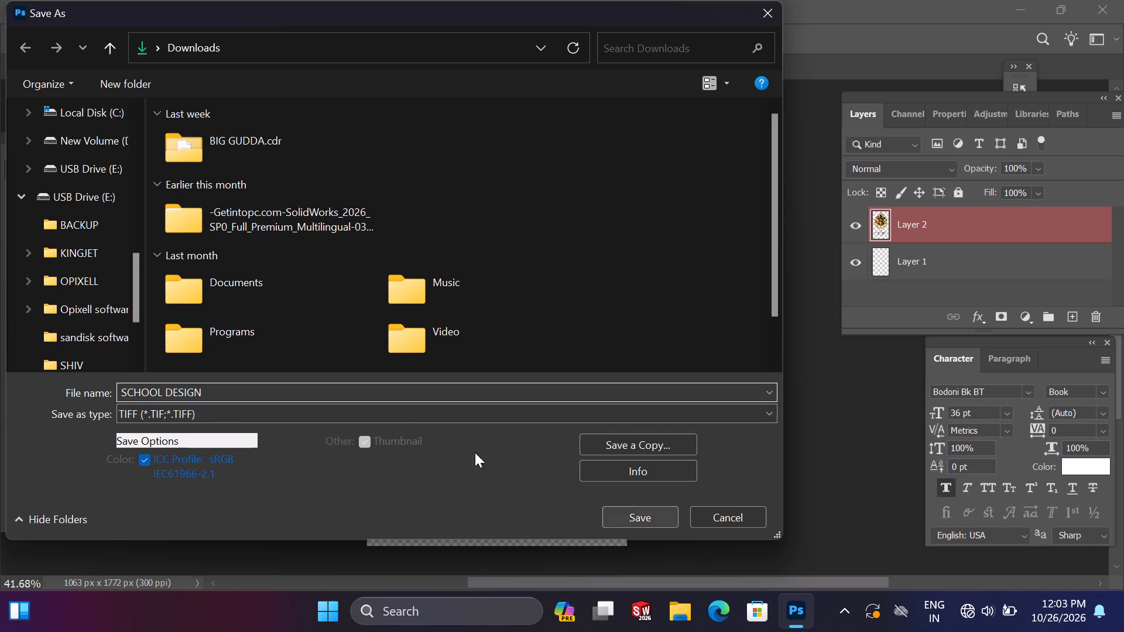
Save the TIFF in the IMBOSE folder under KINGJET on USB Drive (E:), with layers, no image compression and interleaved pixel order.
click(102, 257)
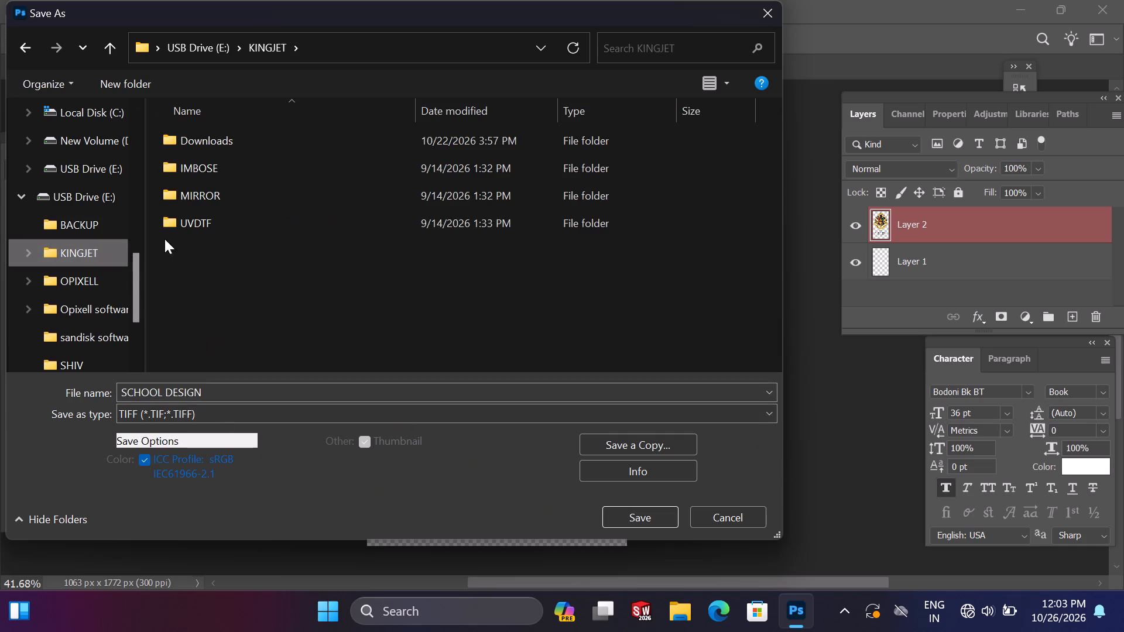
double_click(211, 174)
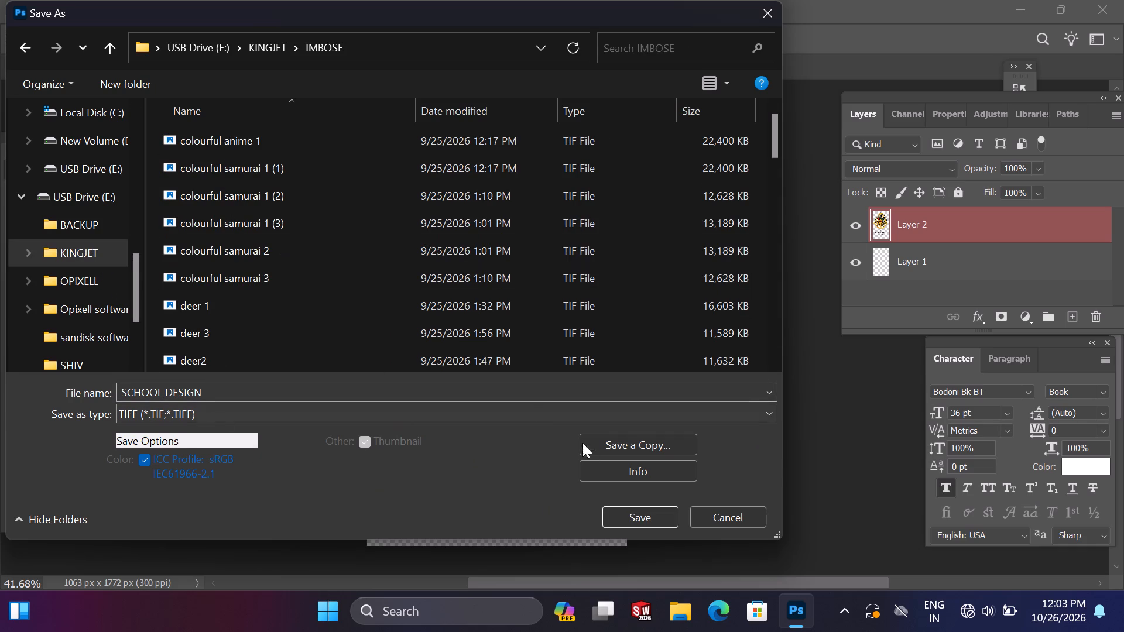
click(630, 515)
click(774, 123)
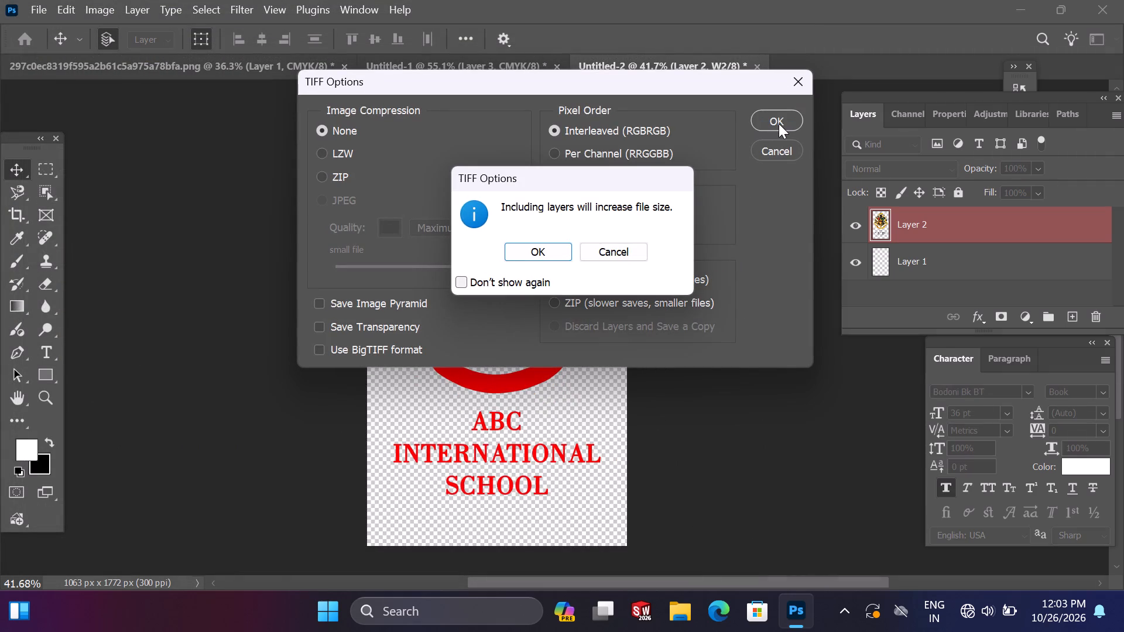
key(Return)
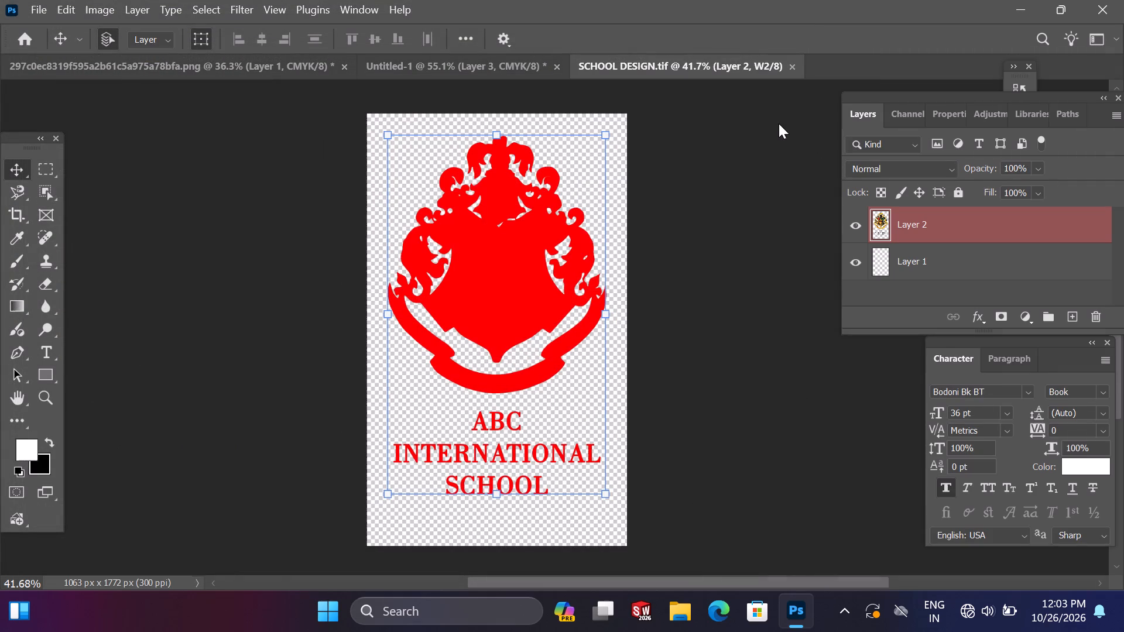
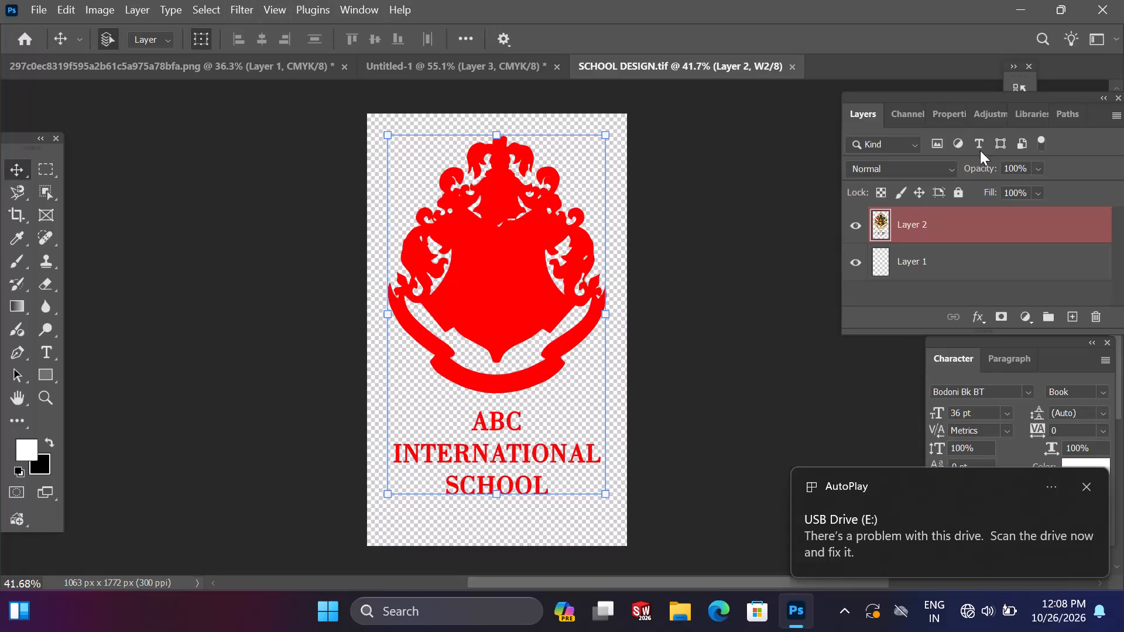
Delete the W2 and W1 spot channels from the SCHOOL DESIGN document and close the interrupting USB Drive window.
click(907, 114)
drag(920, 311, 1079, 411)
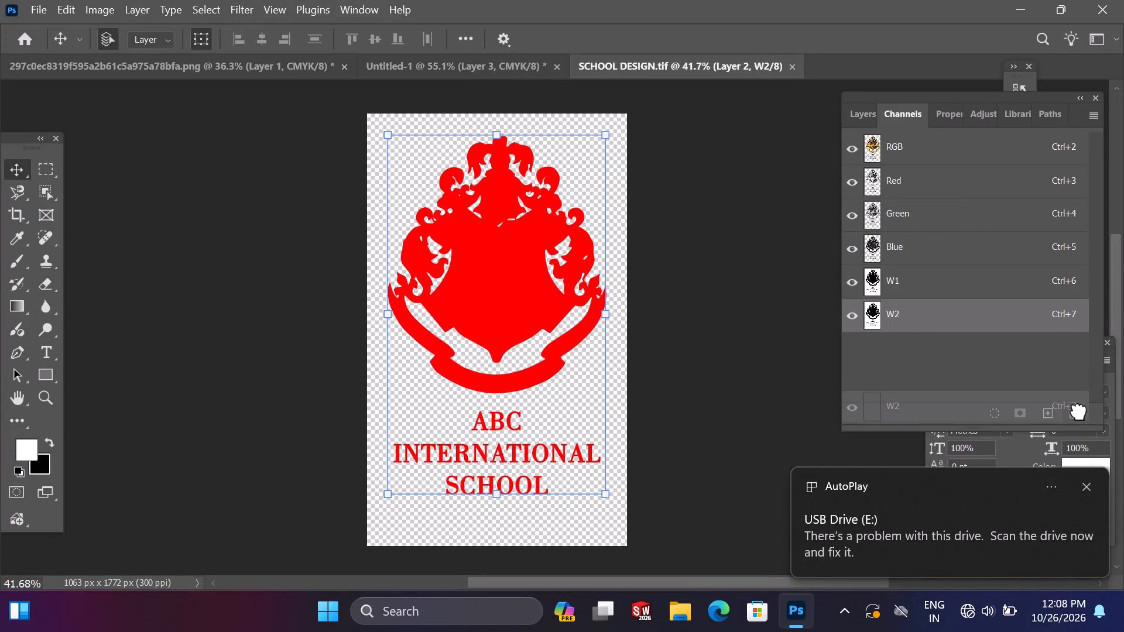
drag(1079, 411, 1079, 414)
drag(1000, 277, 1058, 390)
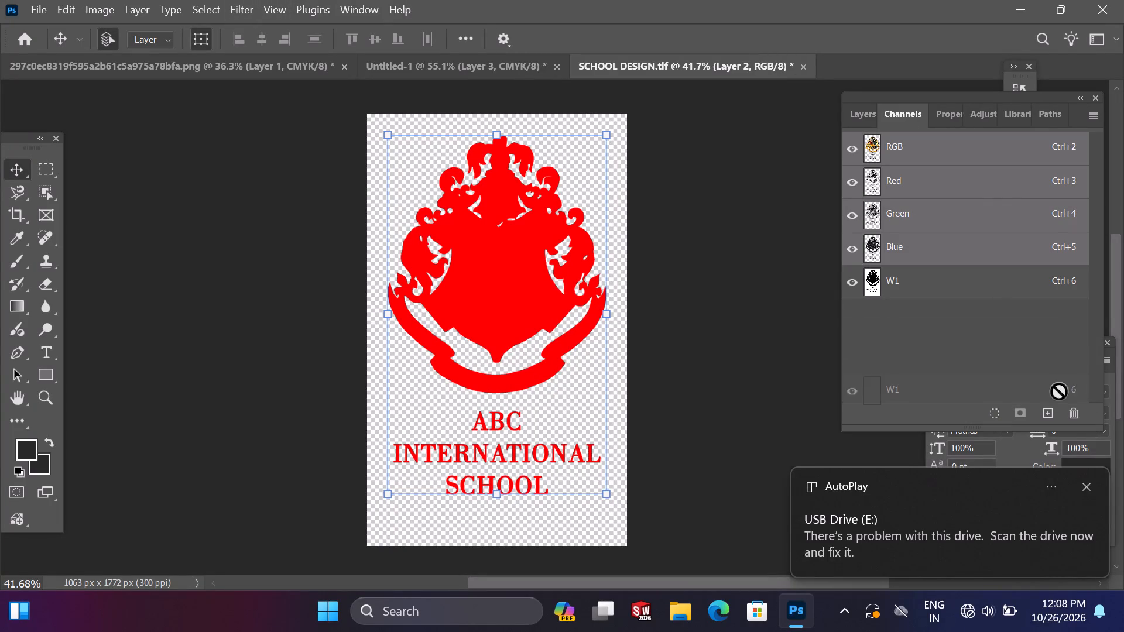
drag(1058, 390, 1094, 398)
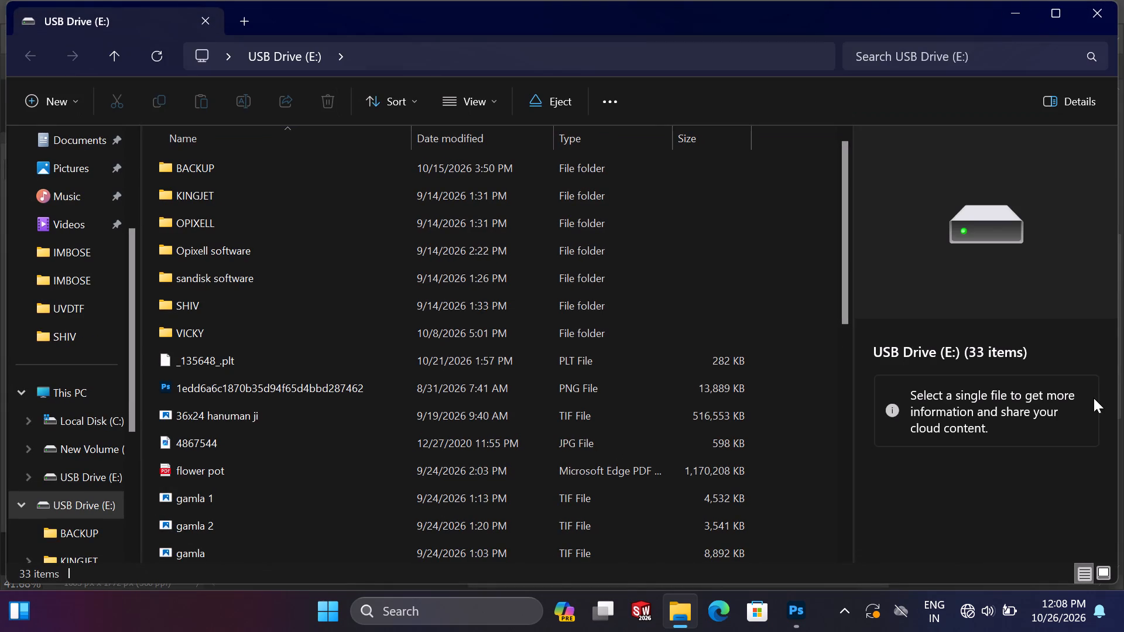
drag(1094, 398, 1091, 454)
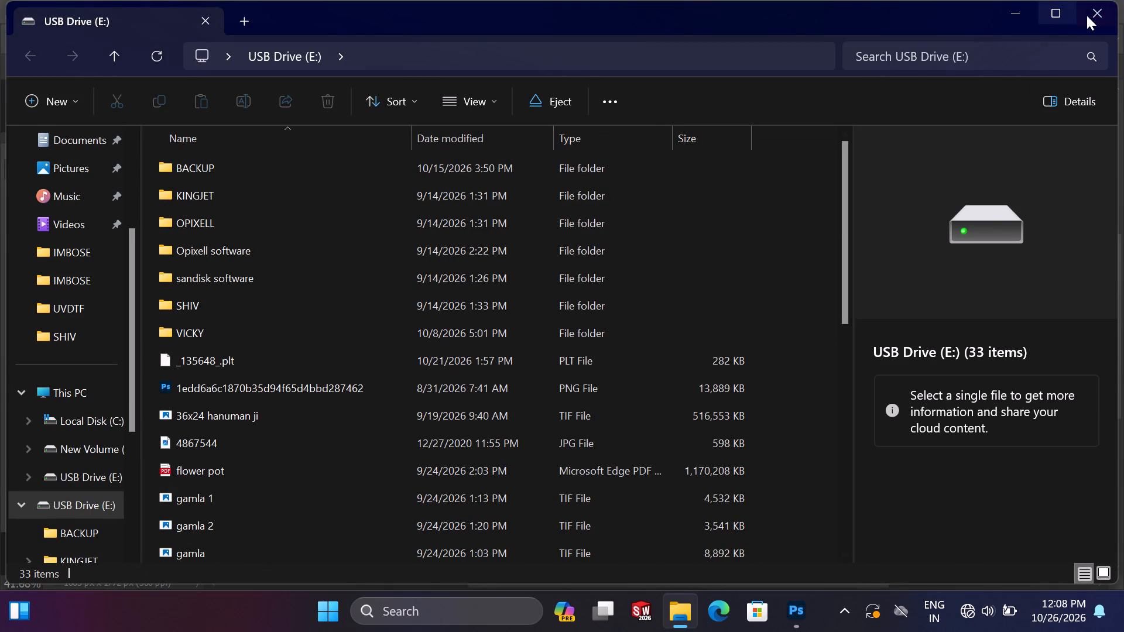
click(1098, 13)
drag(966, 283, 1059, 352)
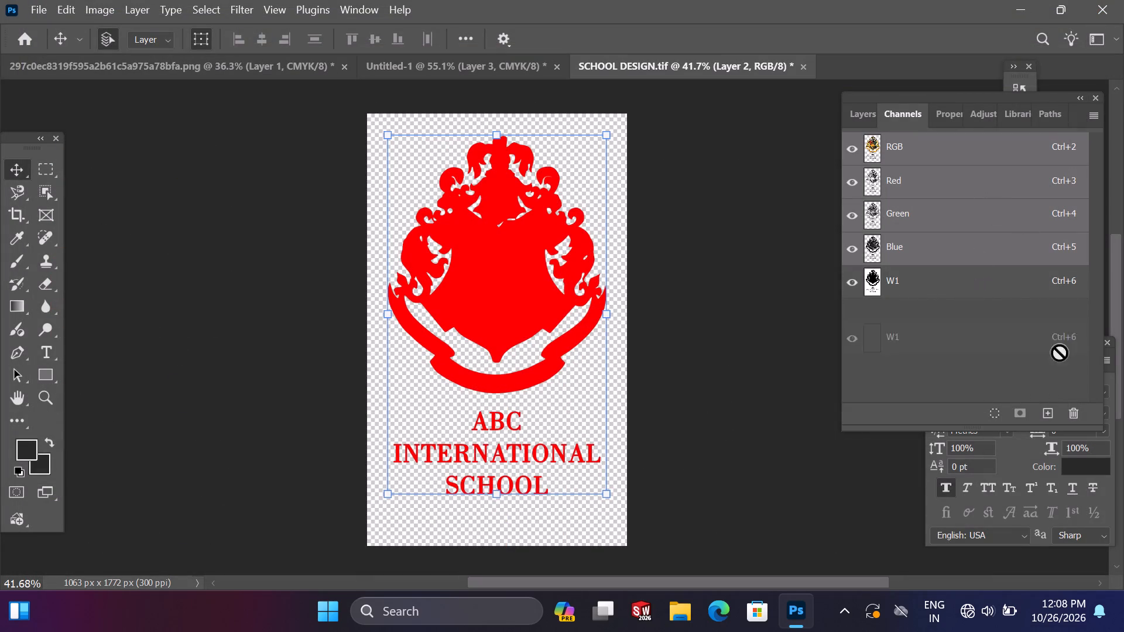
drag(1059, 352, 1079, 420)
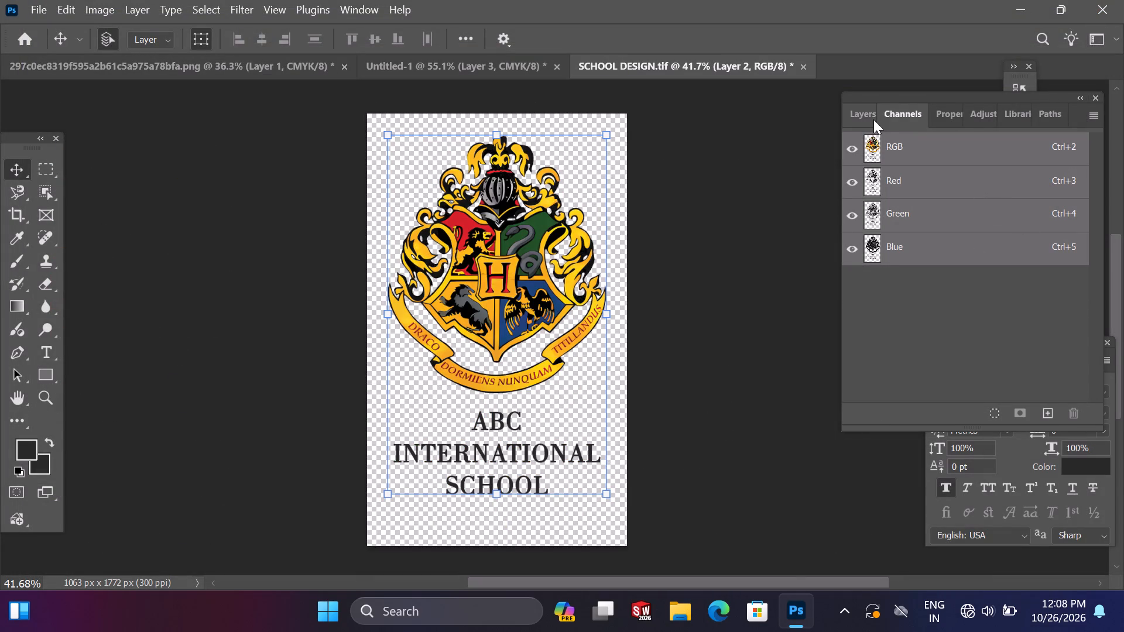
In File Explorer, permanently delete the SCHOOL DESIGN TIFF from the IMBOSE folder under KINGJET on USB Drive (E:).
click(683, 625)
scroll(91, 429, down, 3)
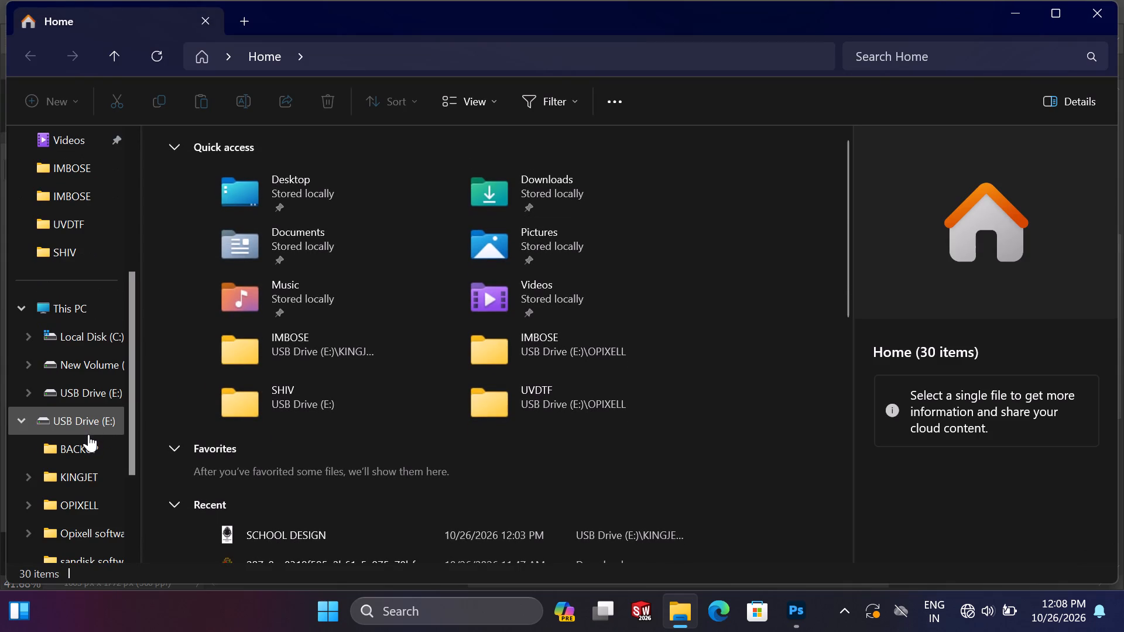
click(74, 468)
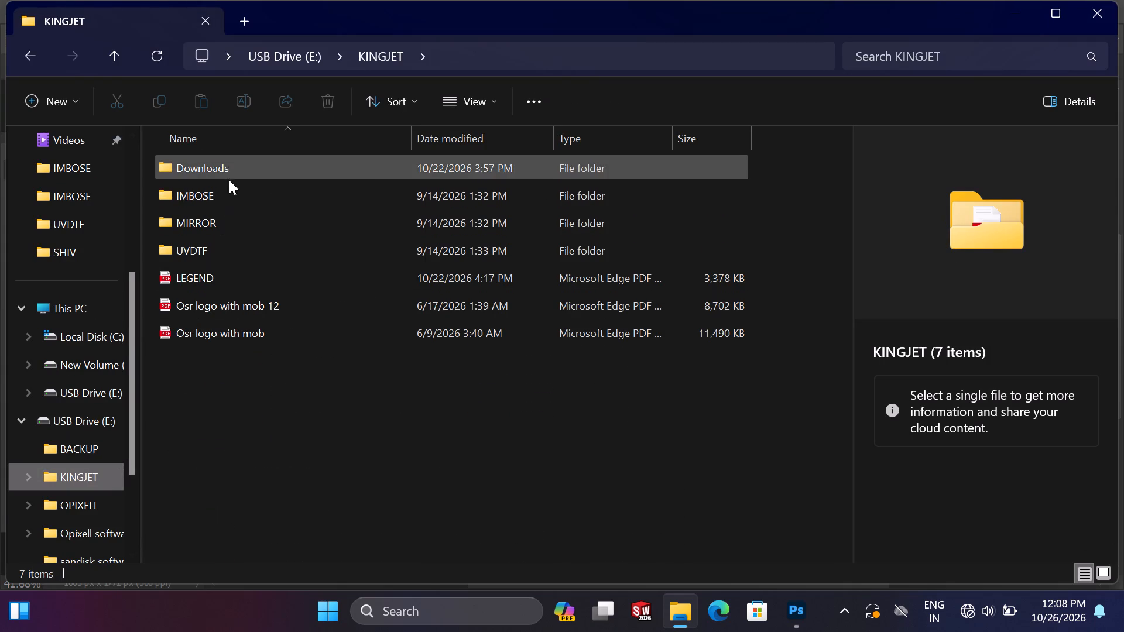
double_click(224, 189)
scroll(256, 365, down, 4)
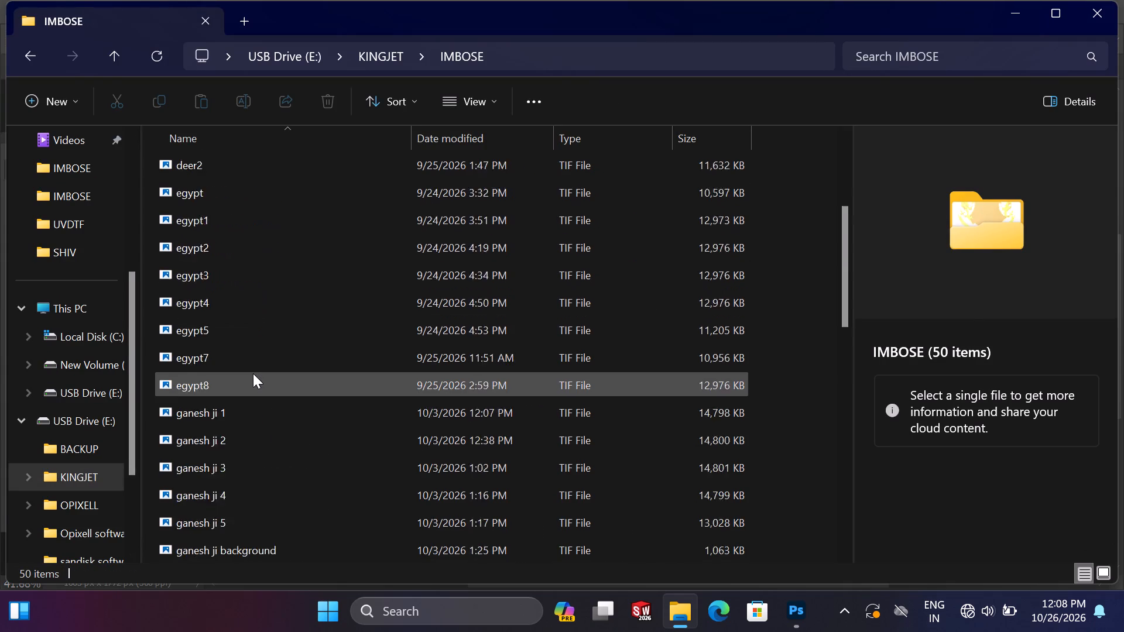
scroll(253, 373, down, 8)
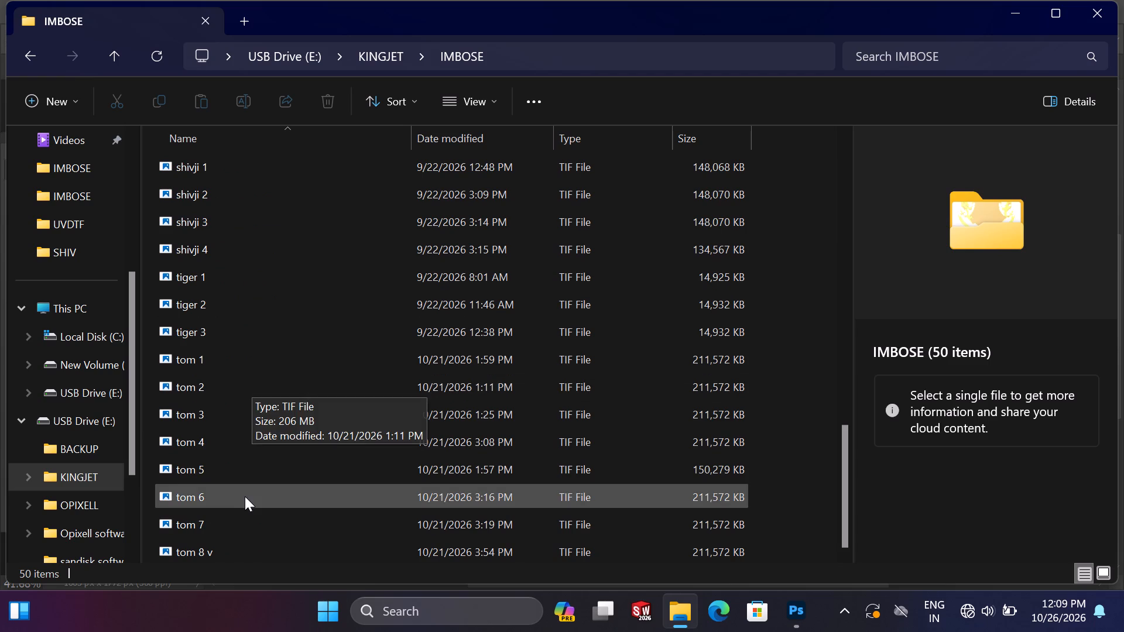
scroll(230, 458, down, 1)
scroll(230, 458, up, 3)
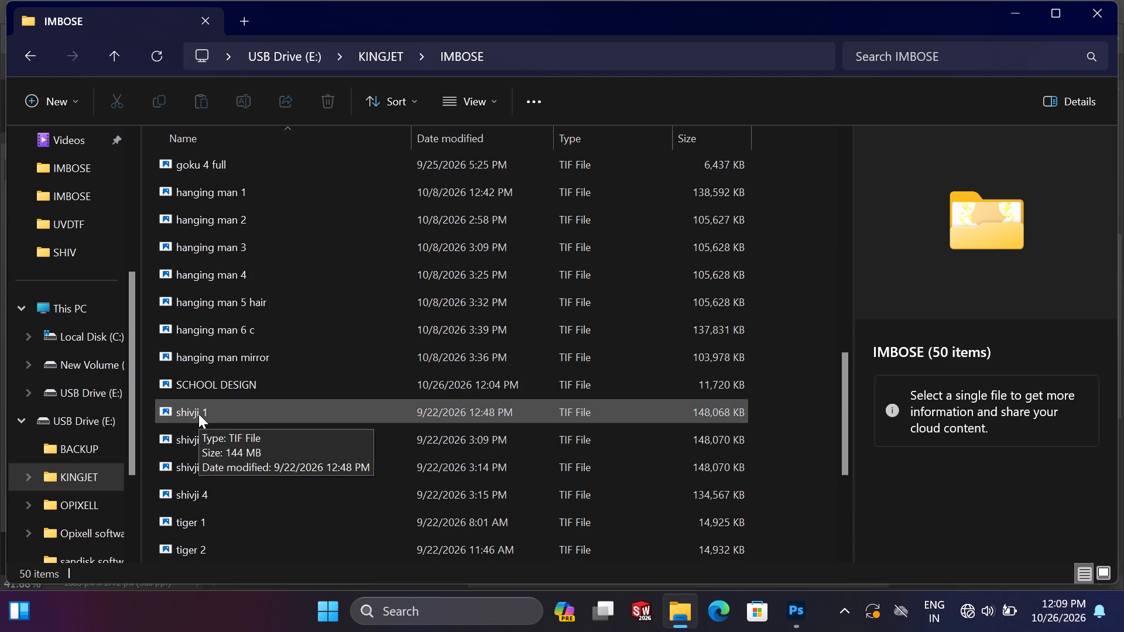
scroll(198, 414, up, 2)
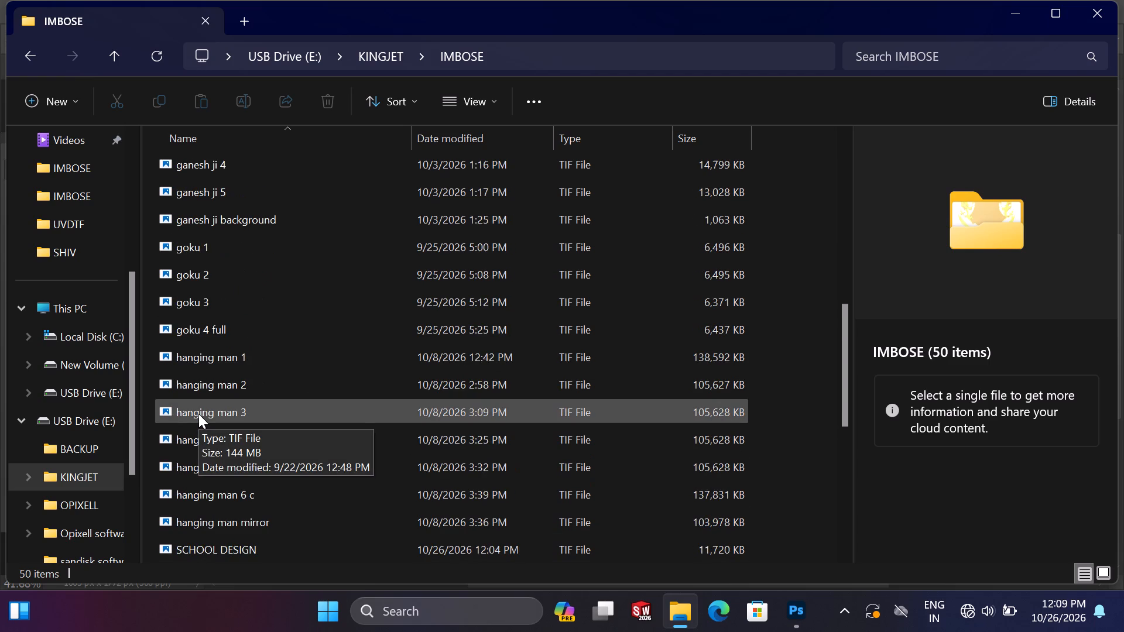
scroll(198, 414, up, 5)
scroll(210, 328, up, 4)
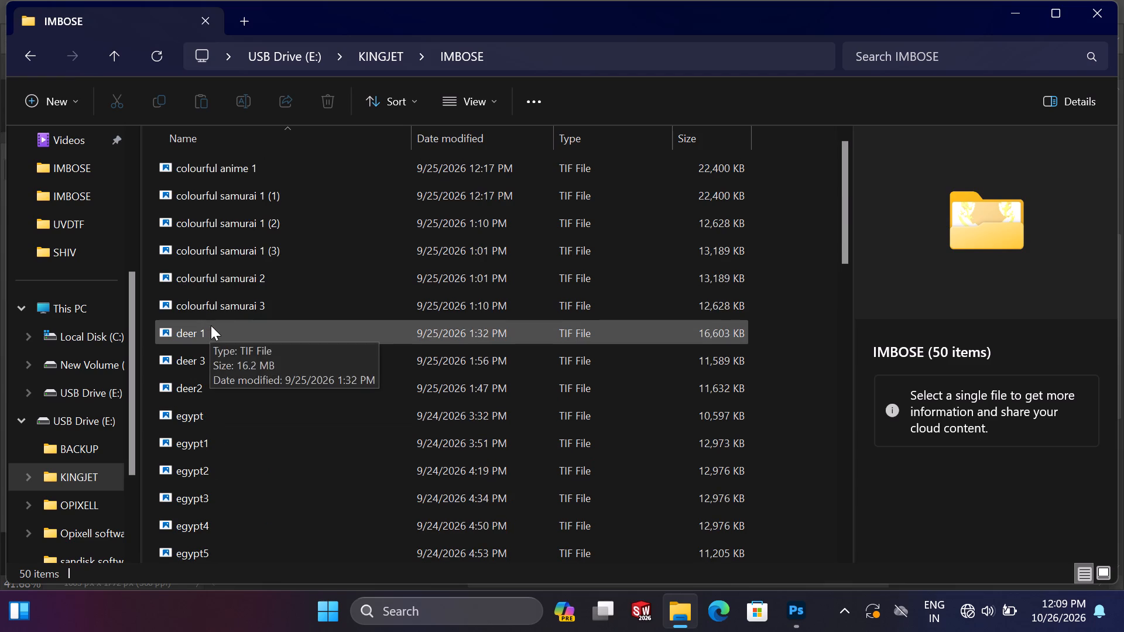
click(75, 469)
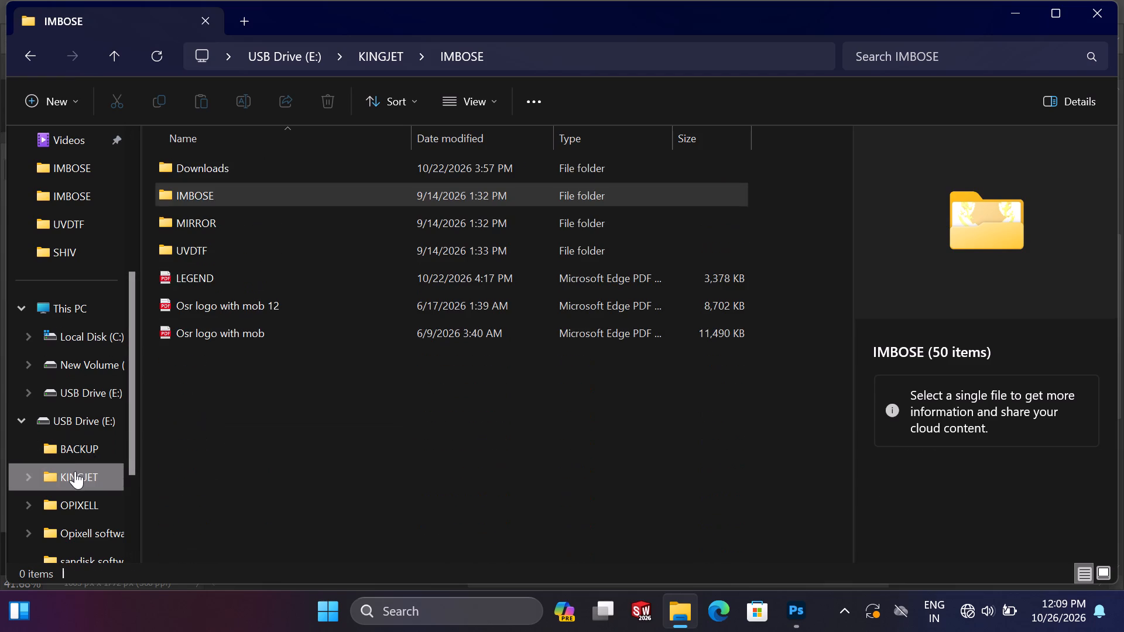
double_click(249, 194)
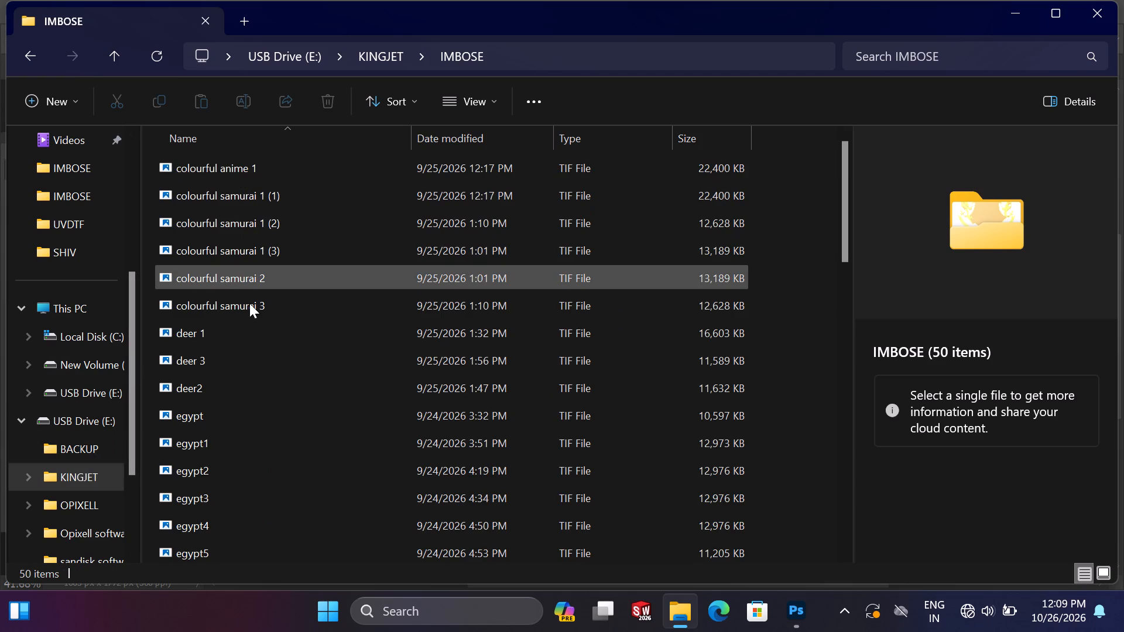
scroll(251, 305, down, 12)
scroll(250, 308, up, 1)
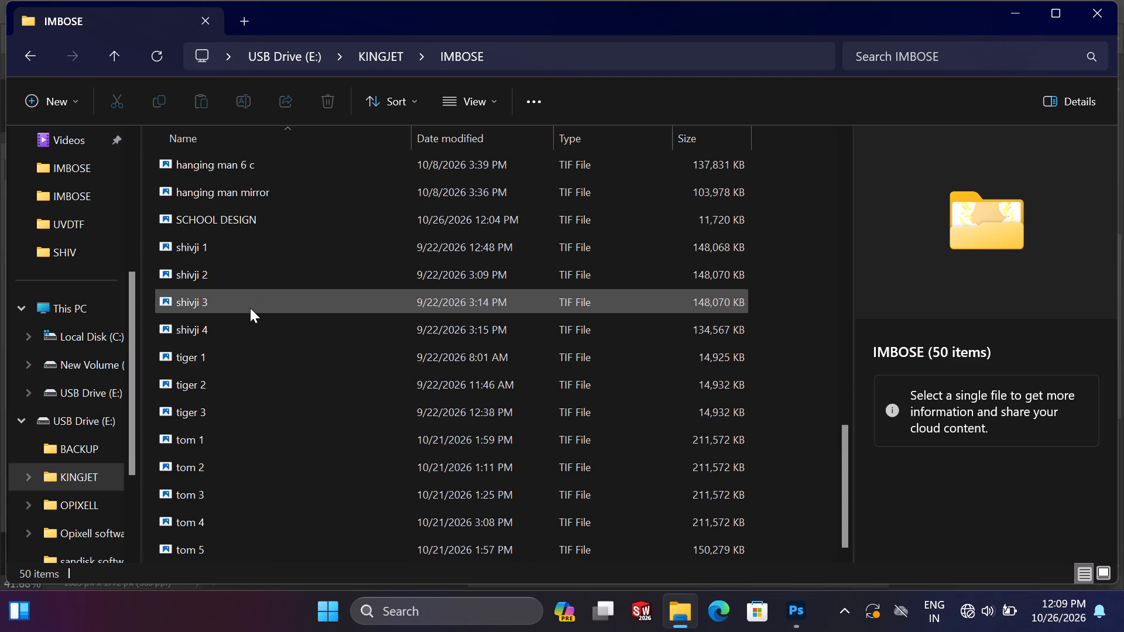
scroll(250, 308, up, 1)
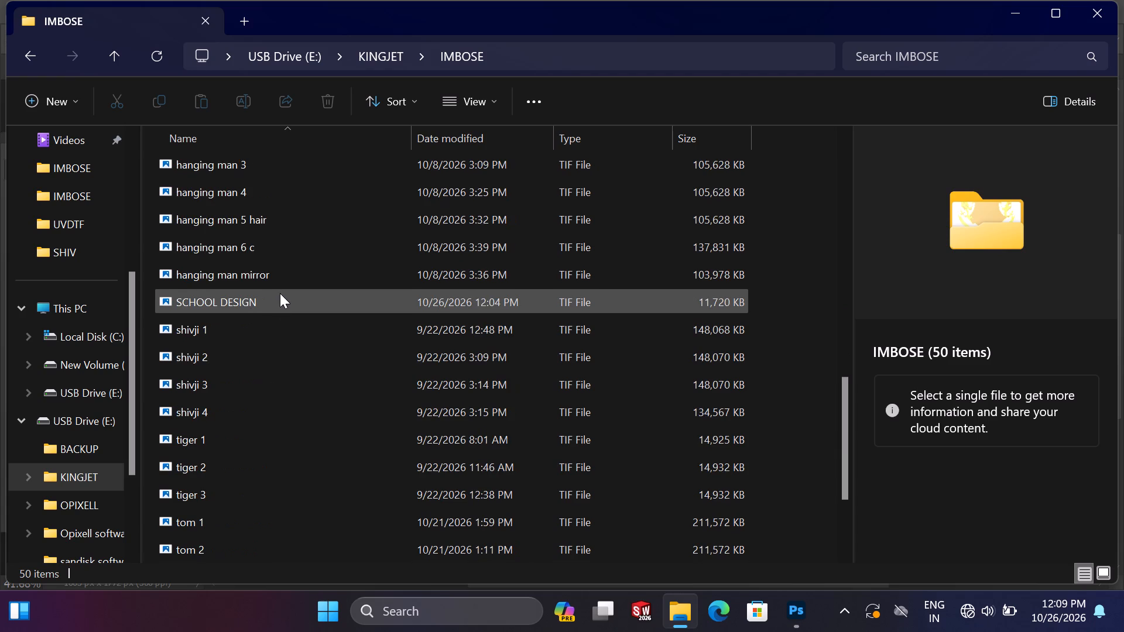
click(290, 295)
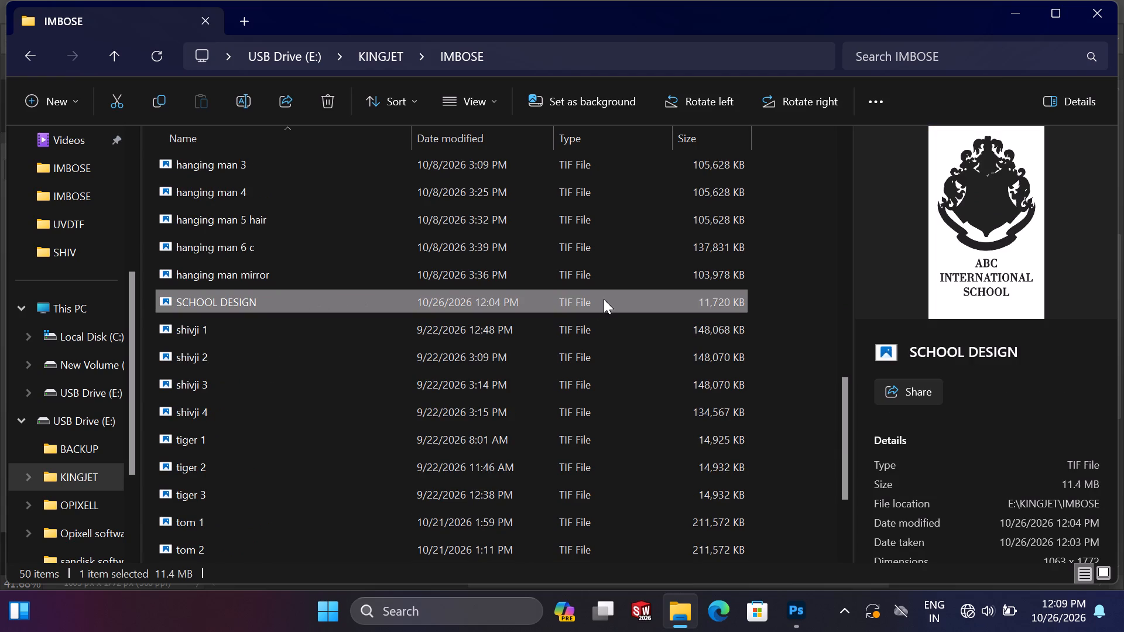
right_click(604, 299)
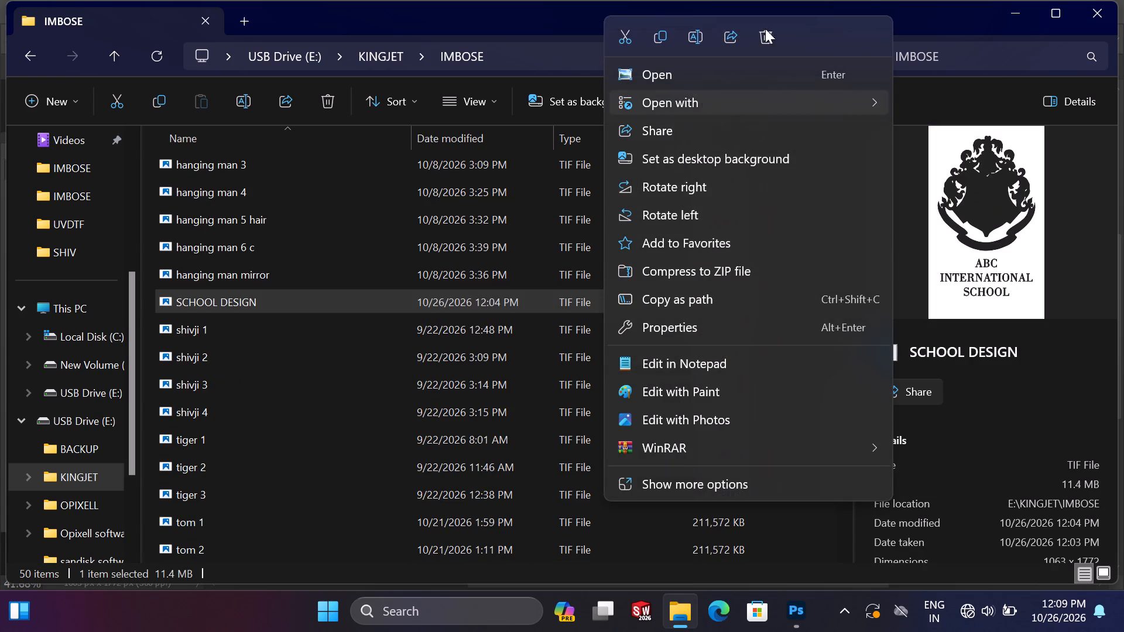
click(773, 38)
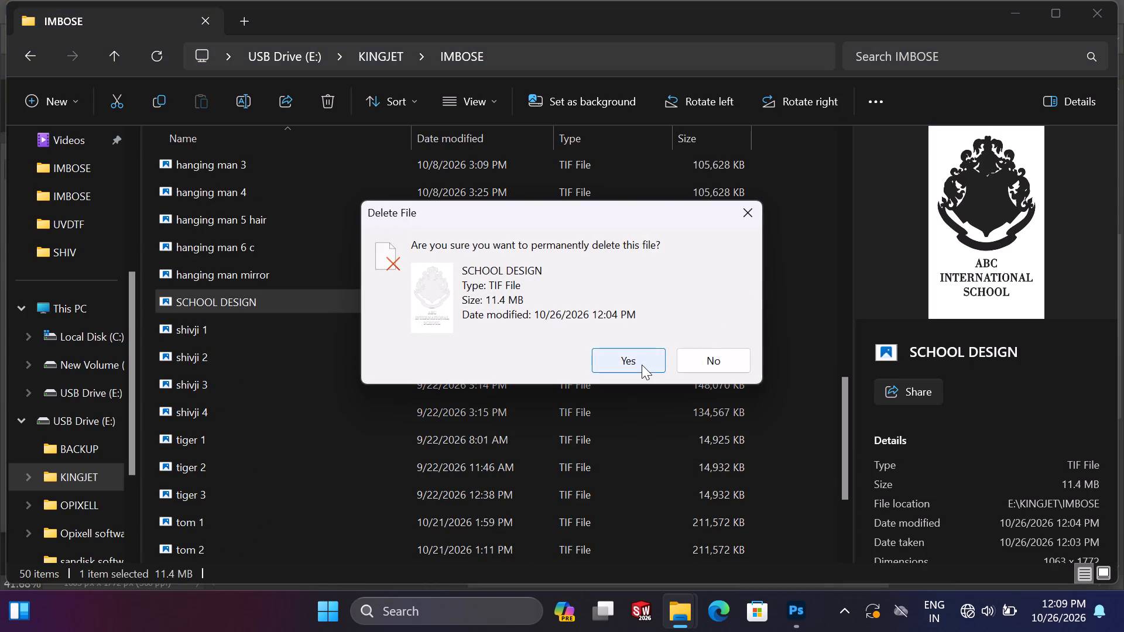
click(642, 365)
Back in Photoshop, load Layer 2's artwork as a selection and contract it by 1 pixel.
click(789, 611)
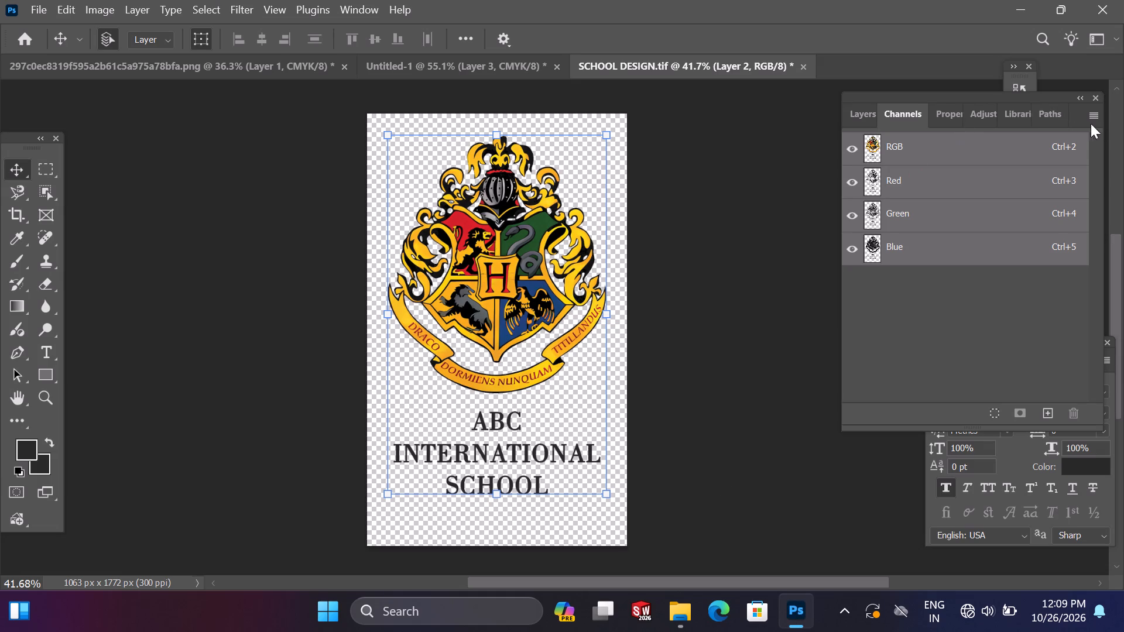
click(857, 111)
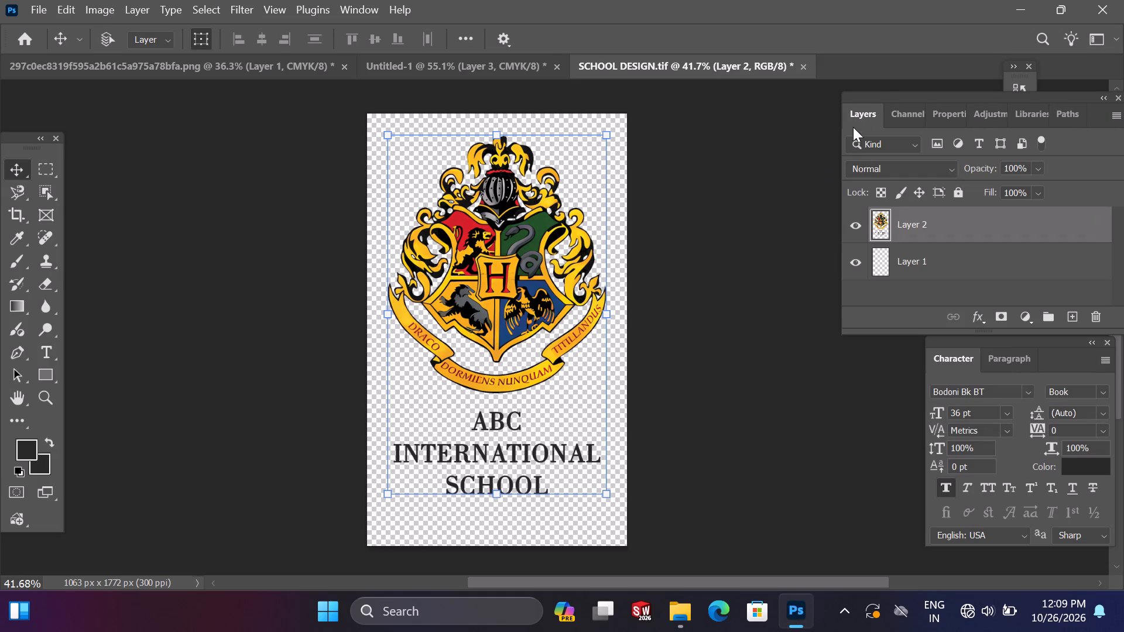
ctrl+click(875, 217)
click(909, 118)
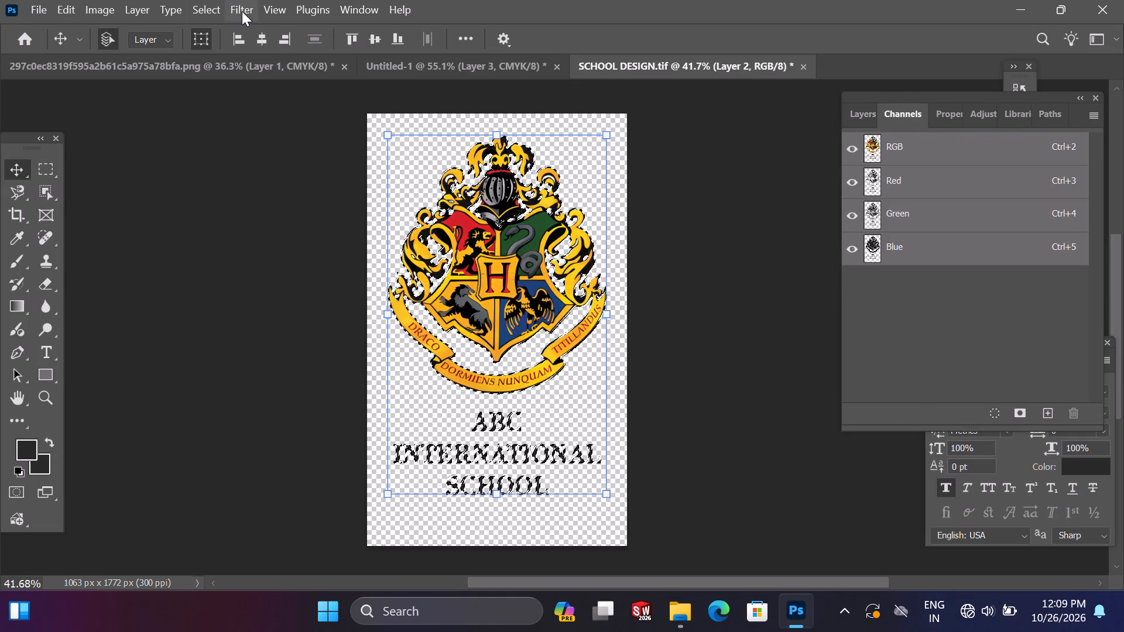
click(213, 13)
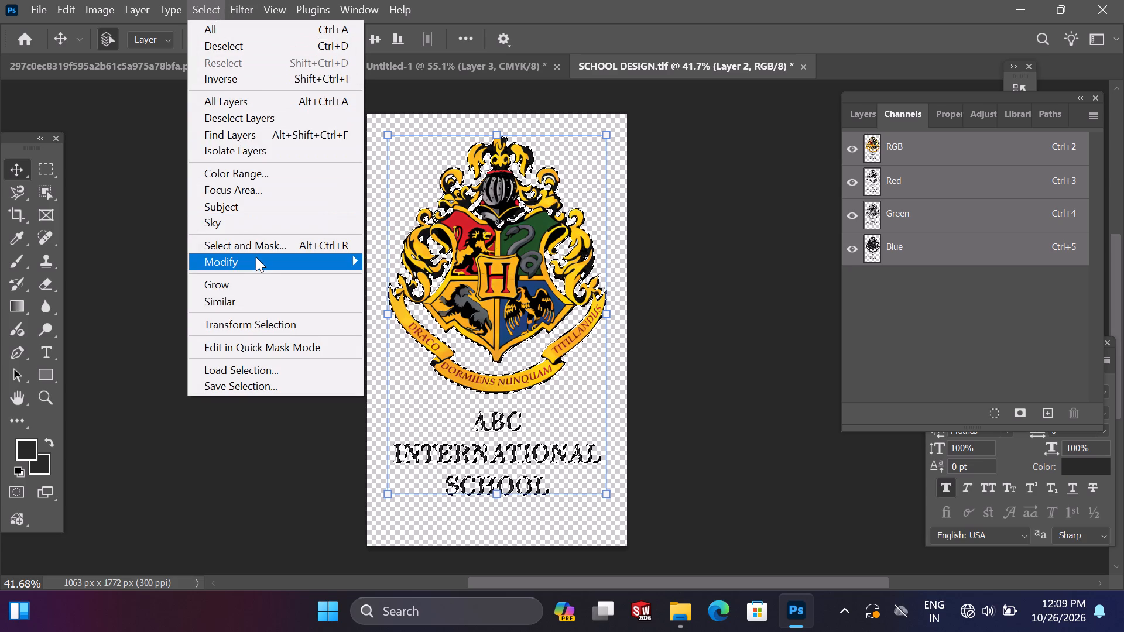
click(256, 257)
click(415, 314)
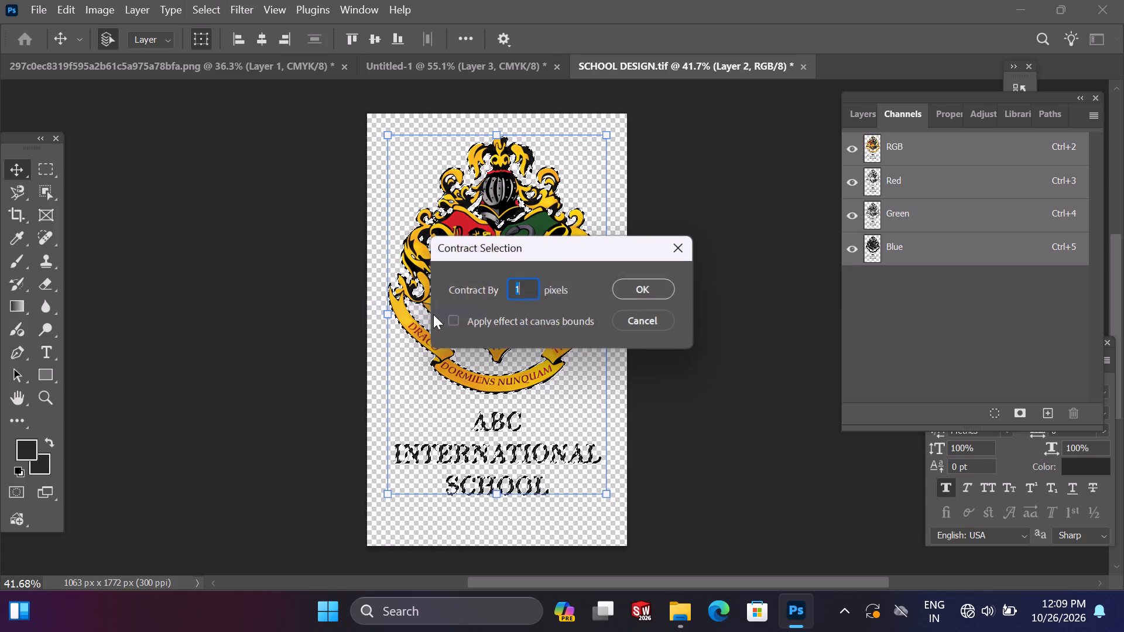
click(640, 289)
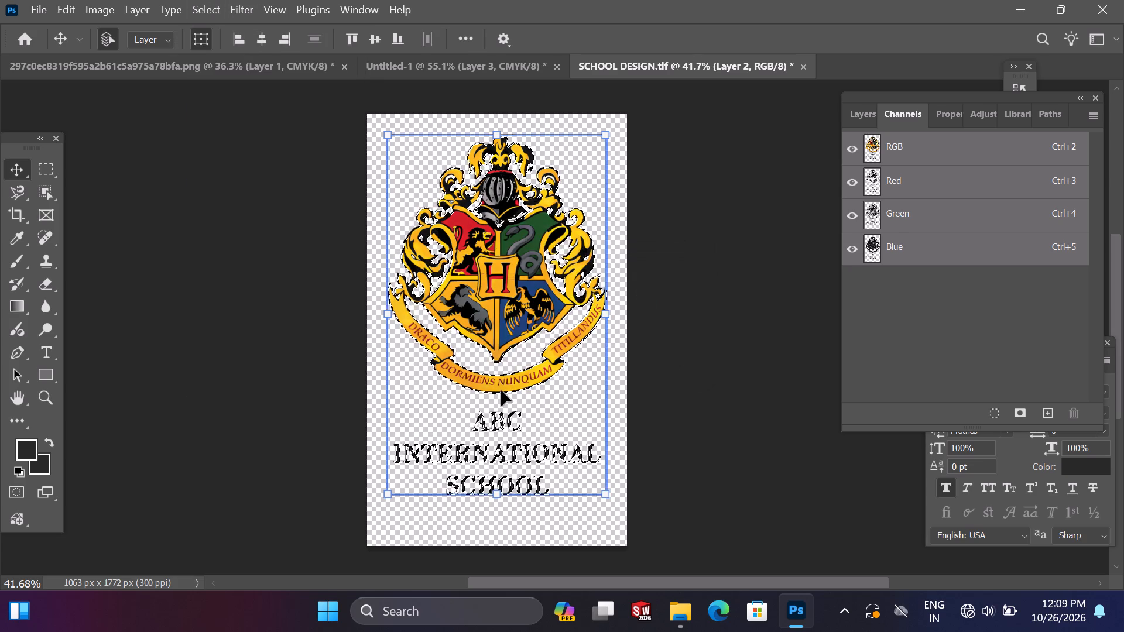
Create a new red spot channel named Spot_1 from the contracted artwork selection, with 100% solidity.
alt+scroll(501, 390, up, 20)
alt+scroll(501, 390, up, 4)
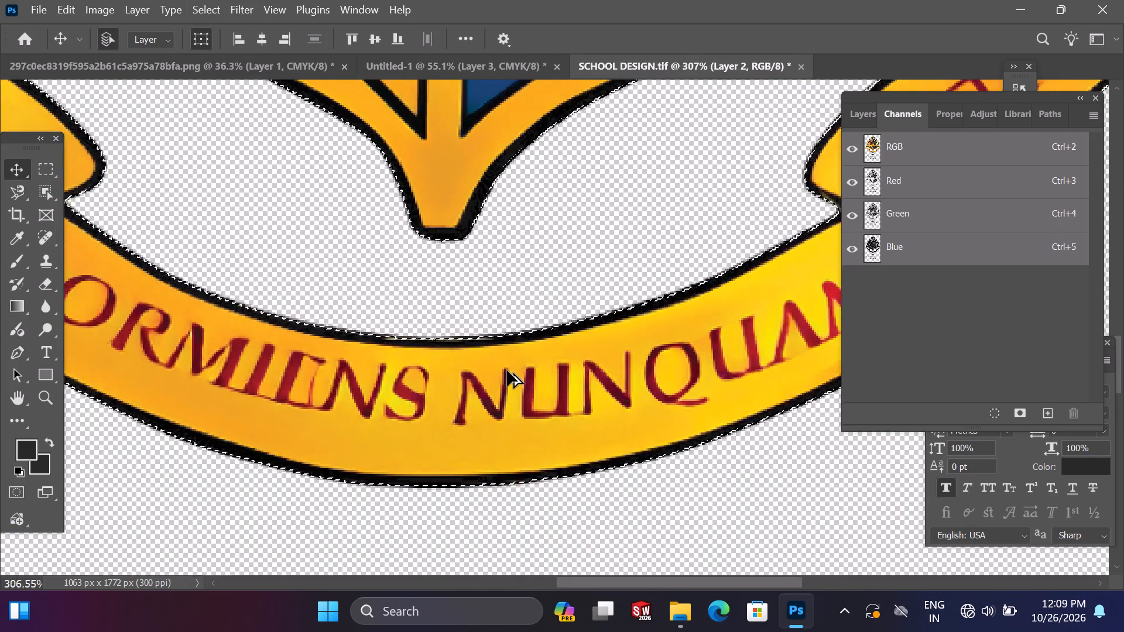
alt+scroll(507, 370, down, 20)
alt+scroll(507, 370, down, 4)
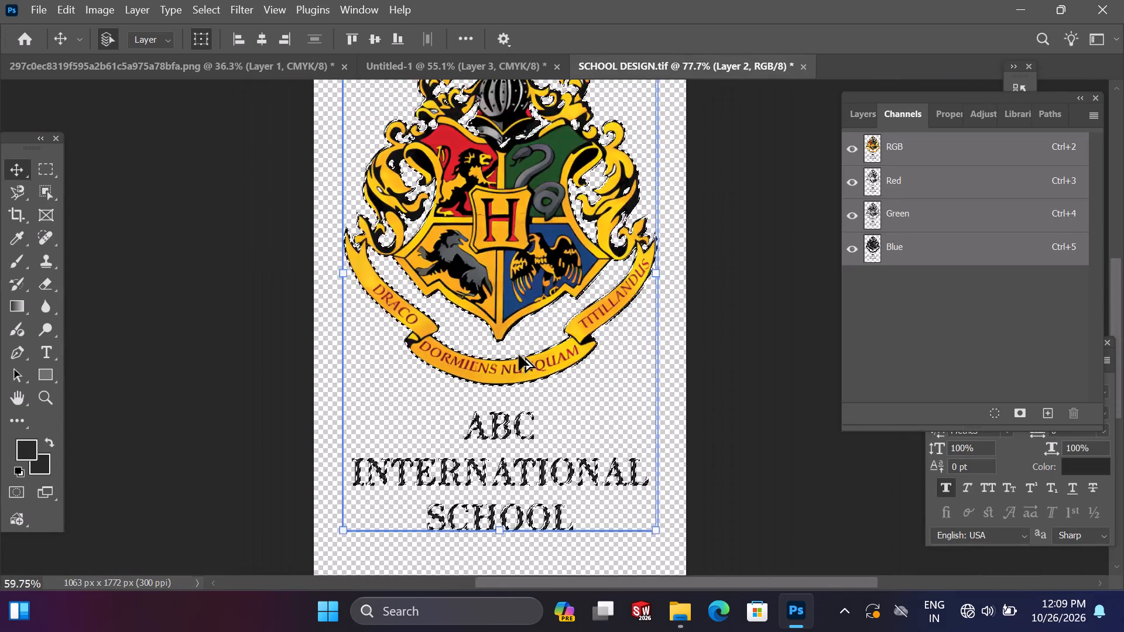
alt+scroll(519, 355, down, 3)
click(1092, 114)
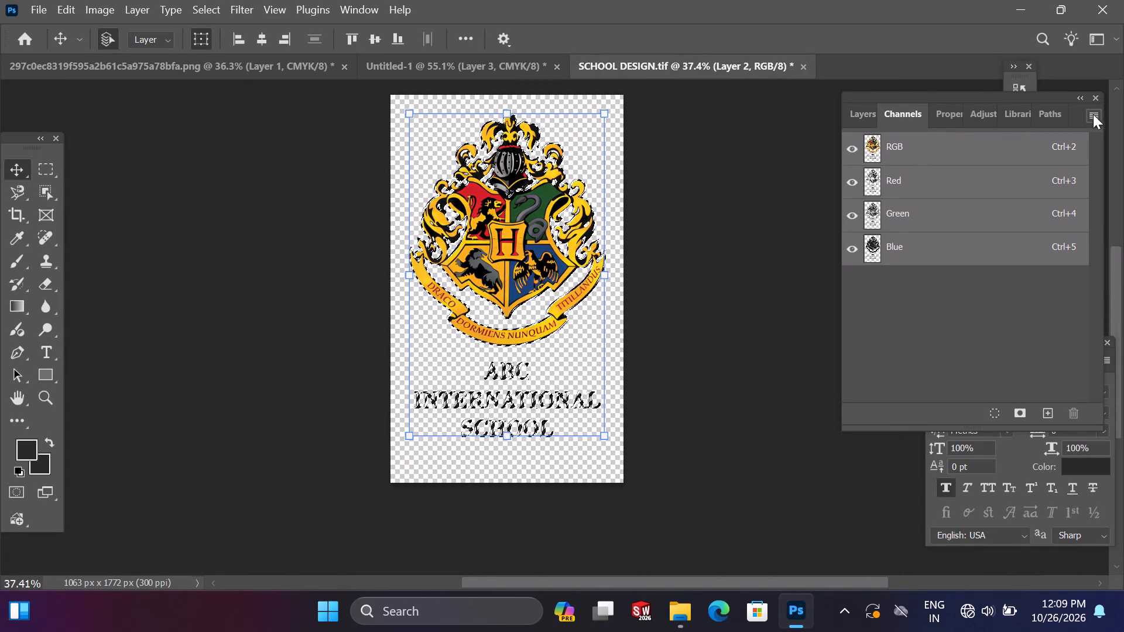
click(1068, 180)
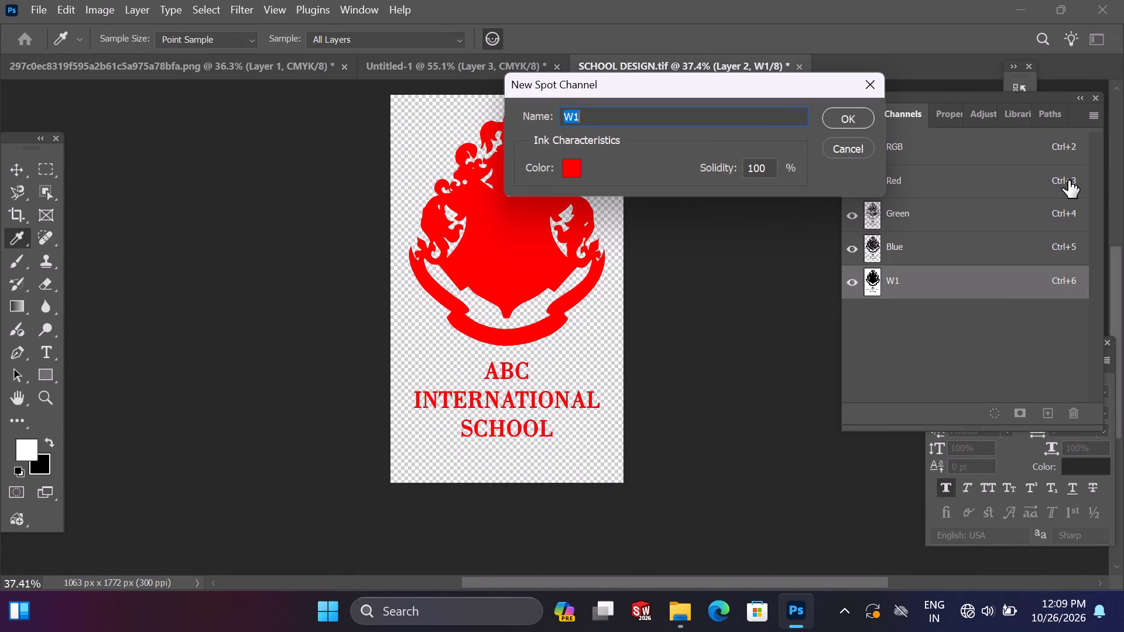
click(705, 122)
key(BackSpace)
key(BackSpace)
key(BackSpace)
key(BackSpace)
key(BackSpace)
key(BackSpace)
key(BackSpace)
key(BackSpace)
key(BackSpace)
key(BackSpace)
key(BackSpace)
key(BackSpace)
key(BackSpace)
key(BackSpace)
key(BackSpace)
key(BackSpace)
key(BackSpace)
key(BackSpace)
key(BackSpace)
key(BackSpace)
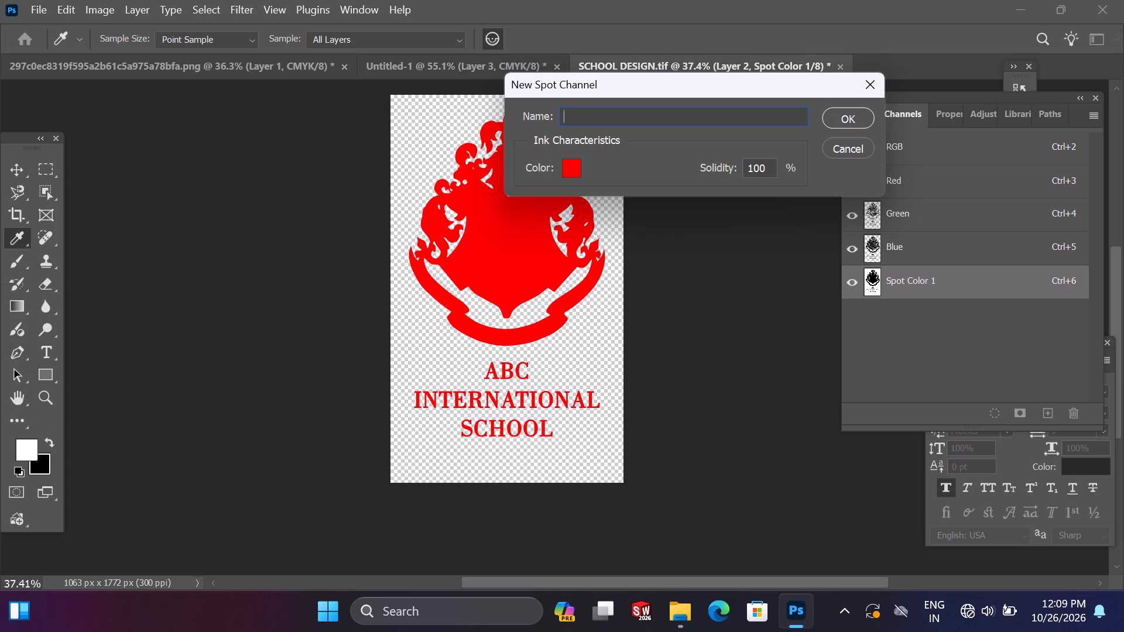
key(s)
text(pot)
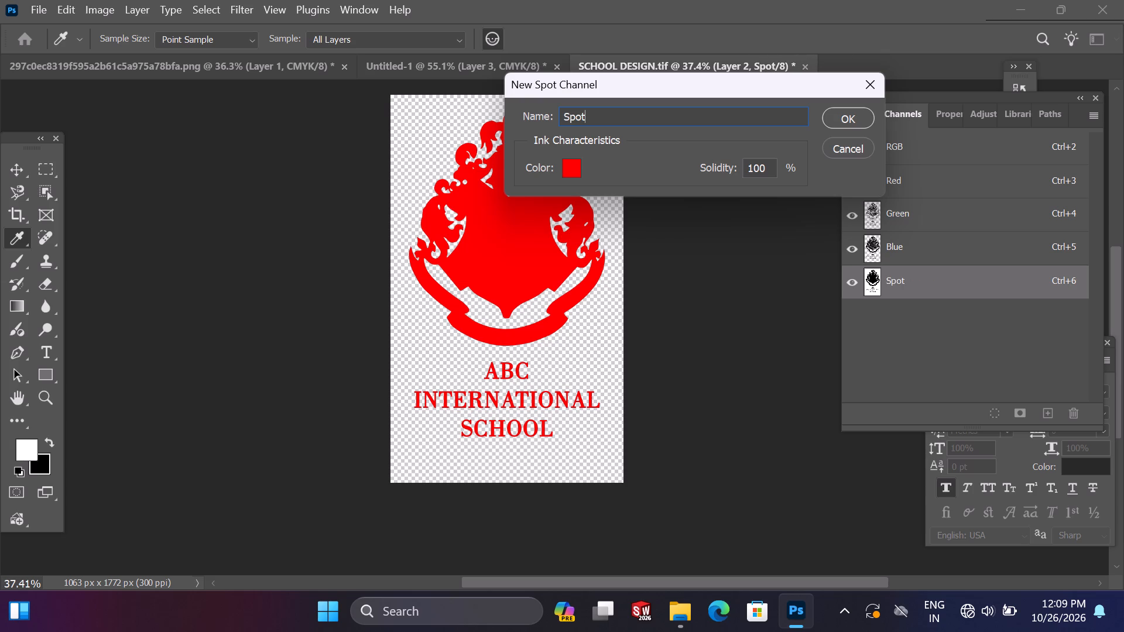
text(_1)
click(844, 114)
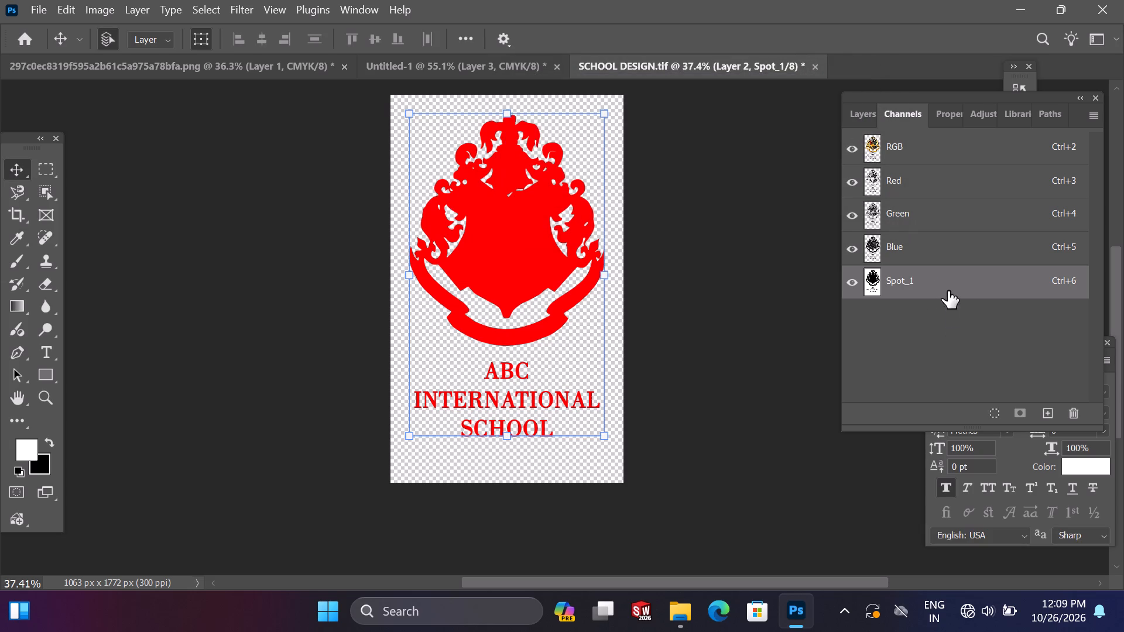
Duplicate the Spot_1 channel within the SCHOOL DESIGN document as Spot_2 and make the duplicate visible.
right_click(937, 278)
click(981, 287)
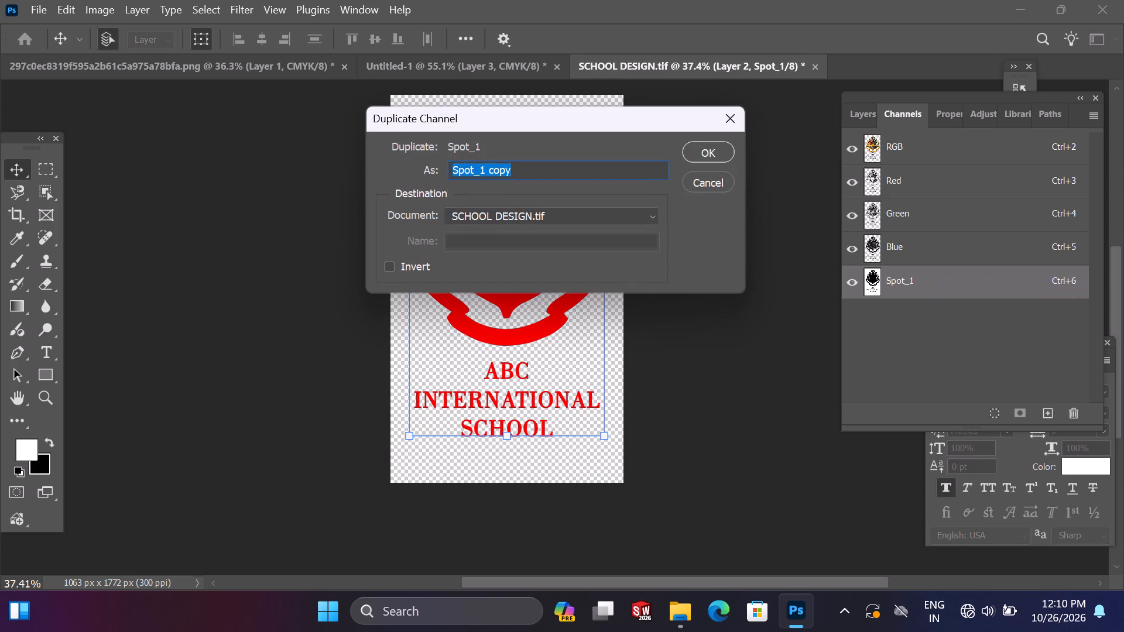
click(624, 169)
key(BackSpace)
key(BackSpace)
key(BackSpace)
key(BackSpace)
key(BackSpace)
key(BackSpace)
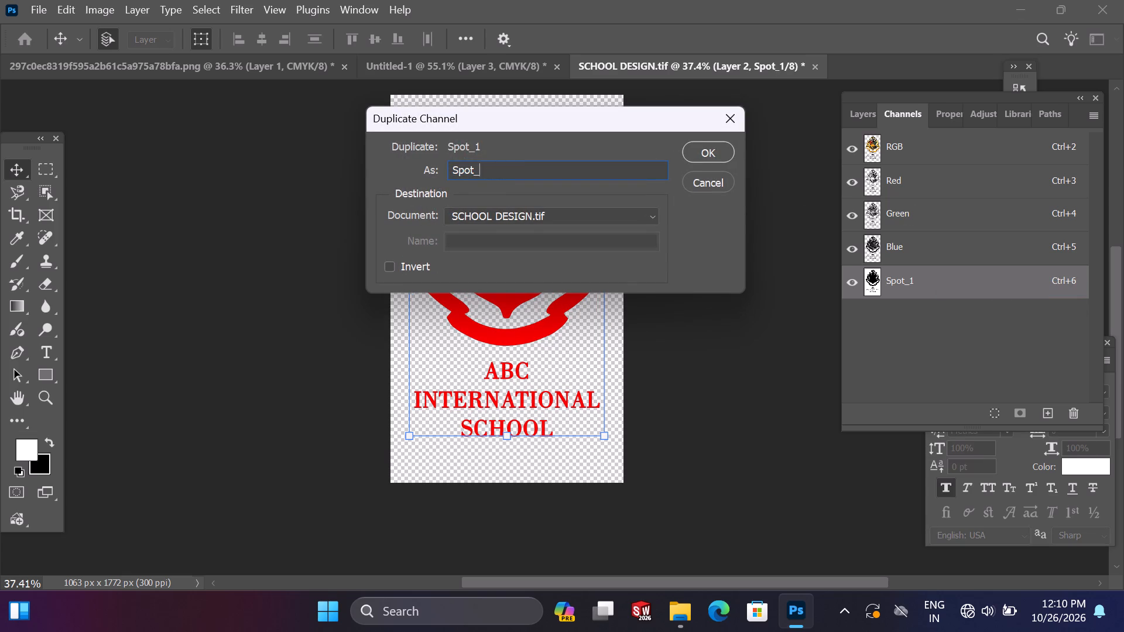
key(2)
key(Return)
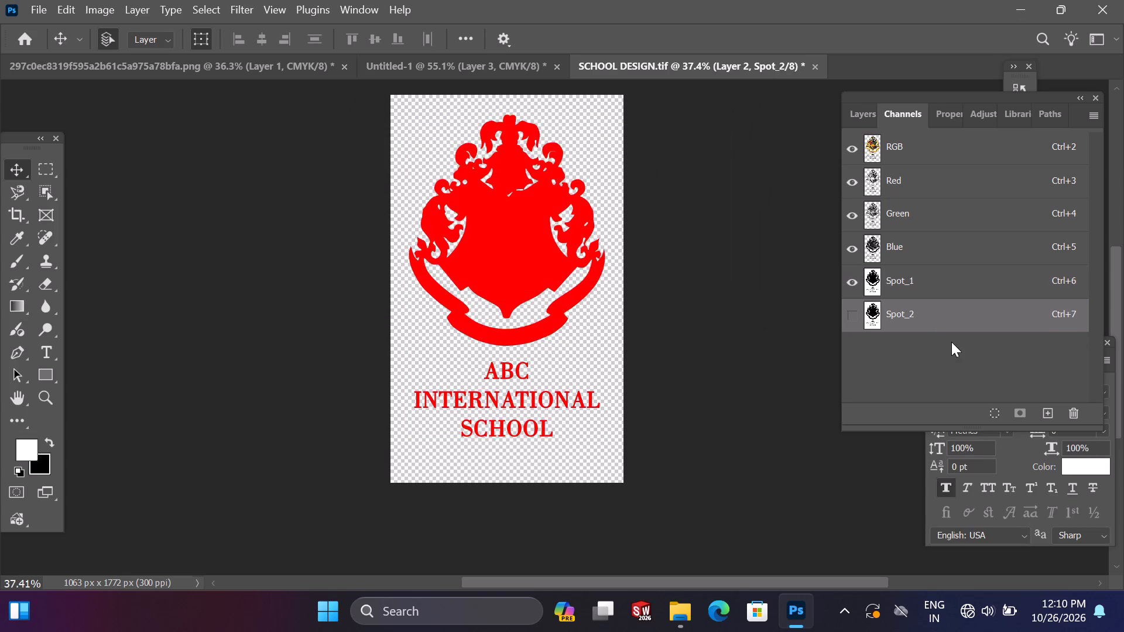
click(855, 315)
Save the document as TIFF SCHOOL DESIGN in KINGJET's IMBOSE folder on USB Drive (E:), with no image compression and interleaved pixel order.
click(38, 15)
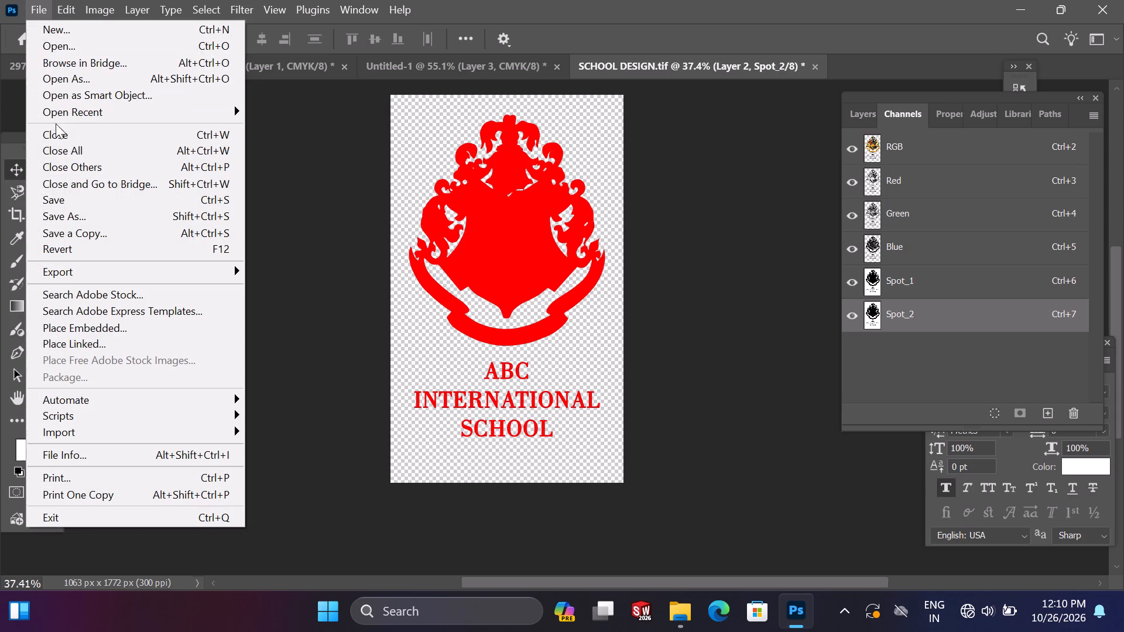
click(107, 214)
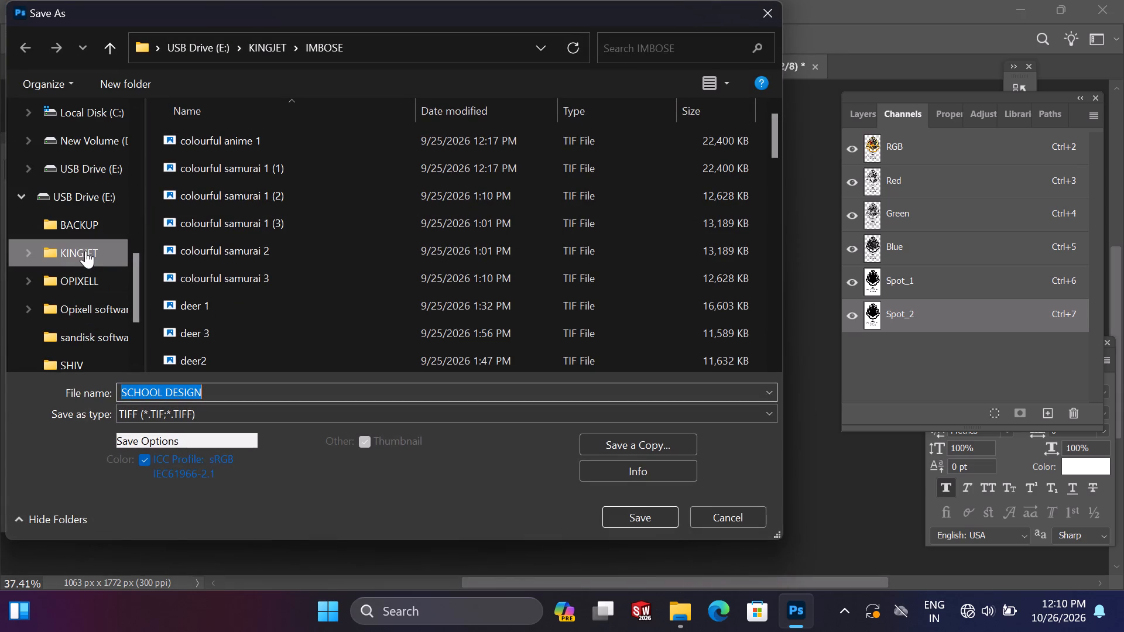
click(85, 250)
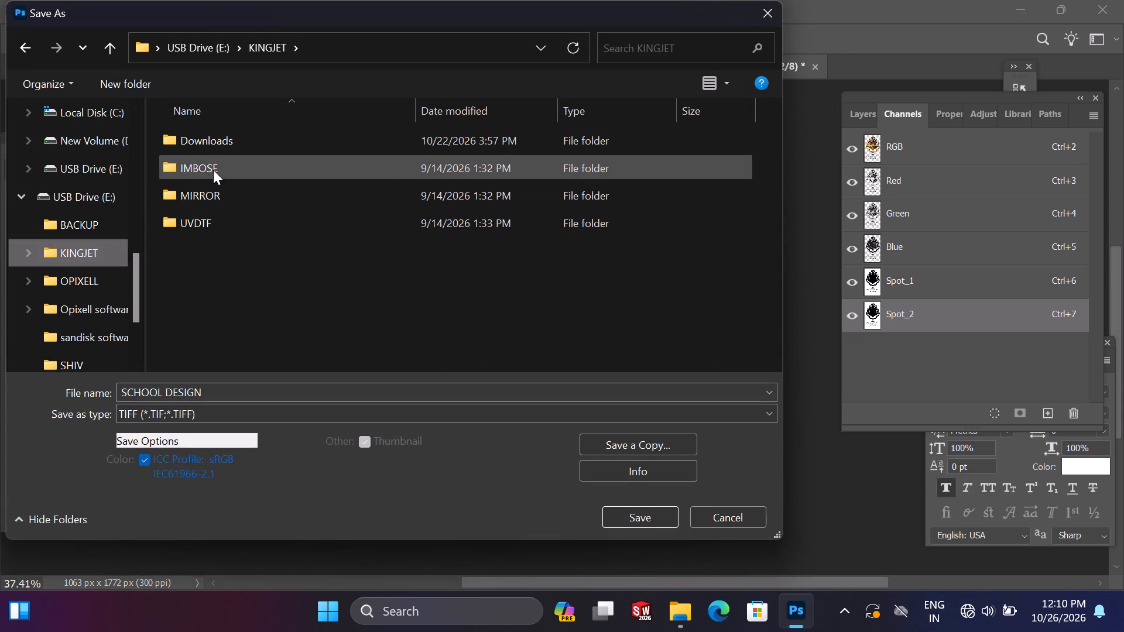
double_click(213, 170)
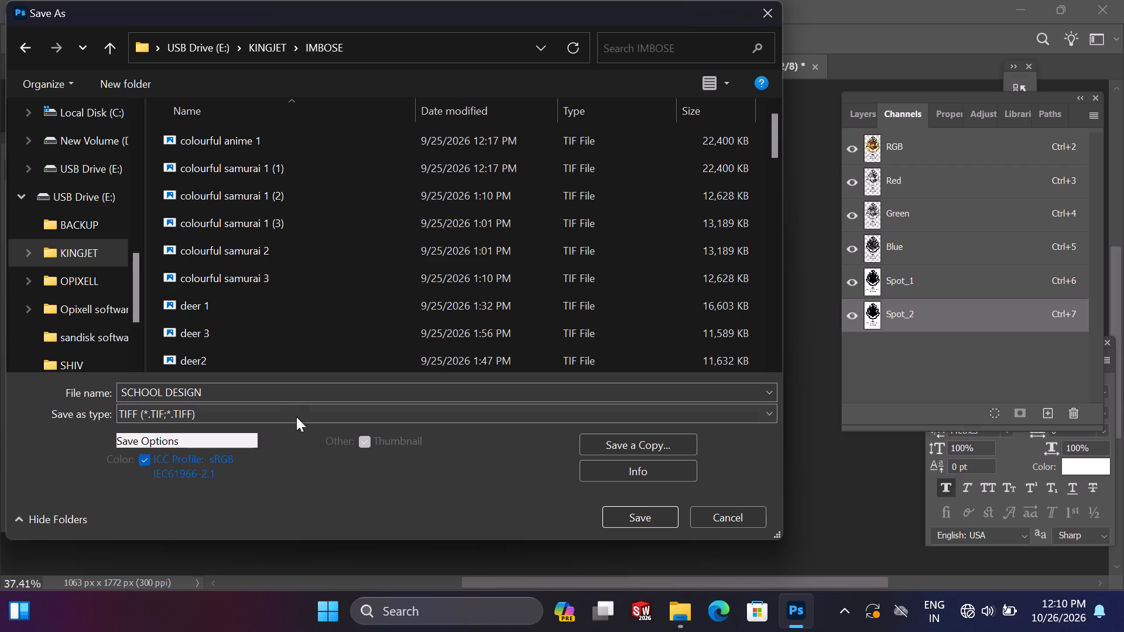
click(643, 513)
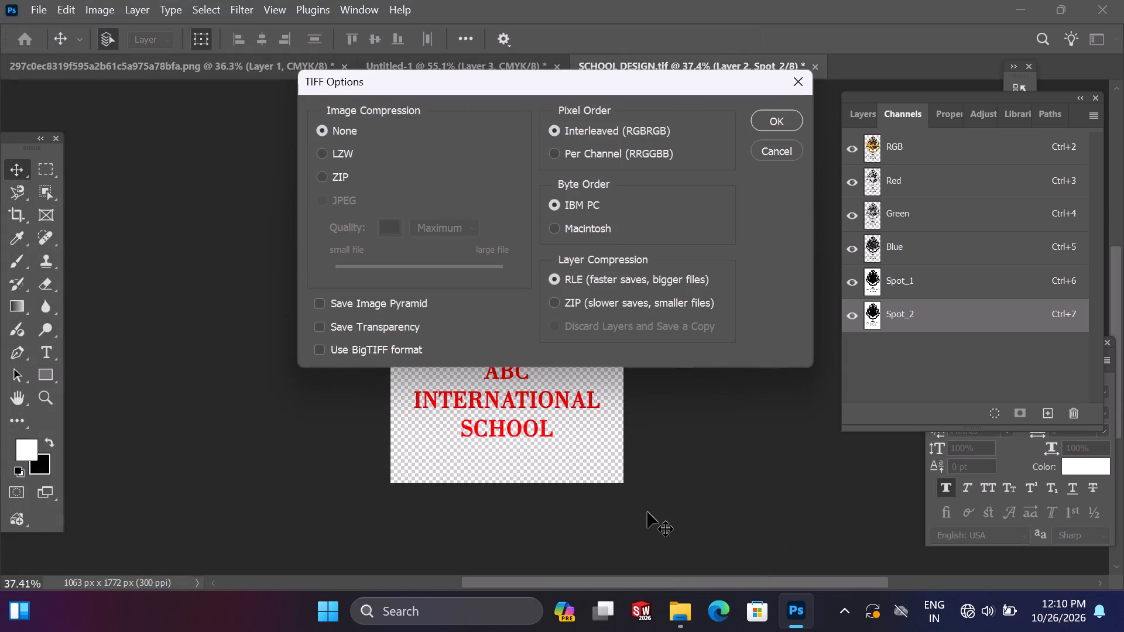
key(Return)
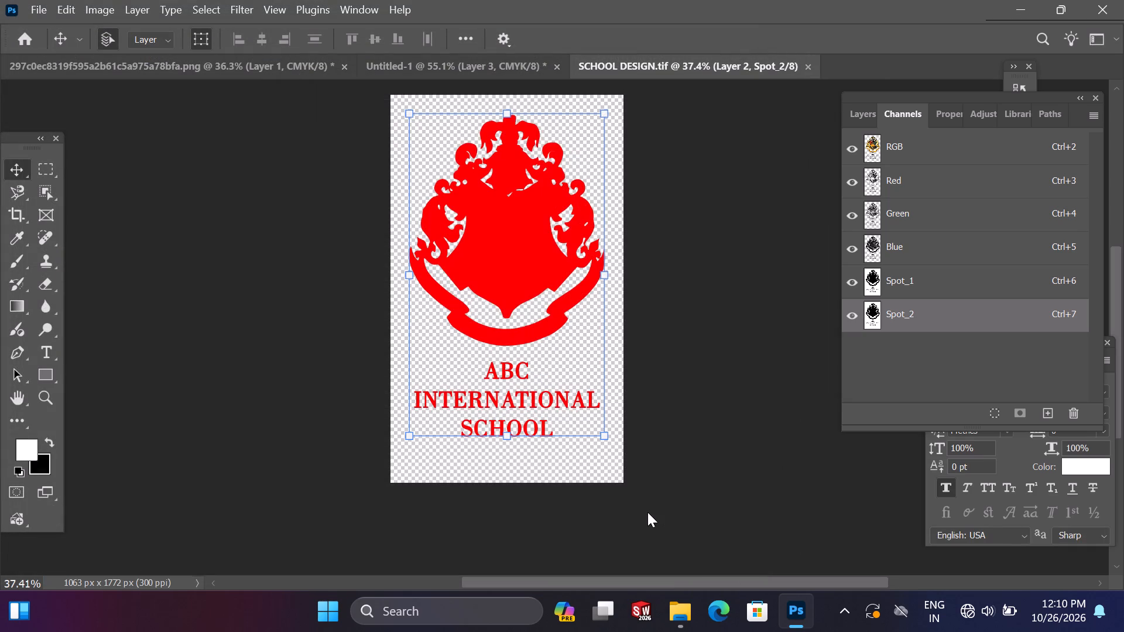